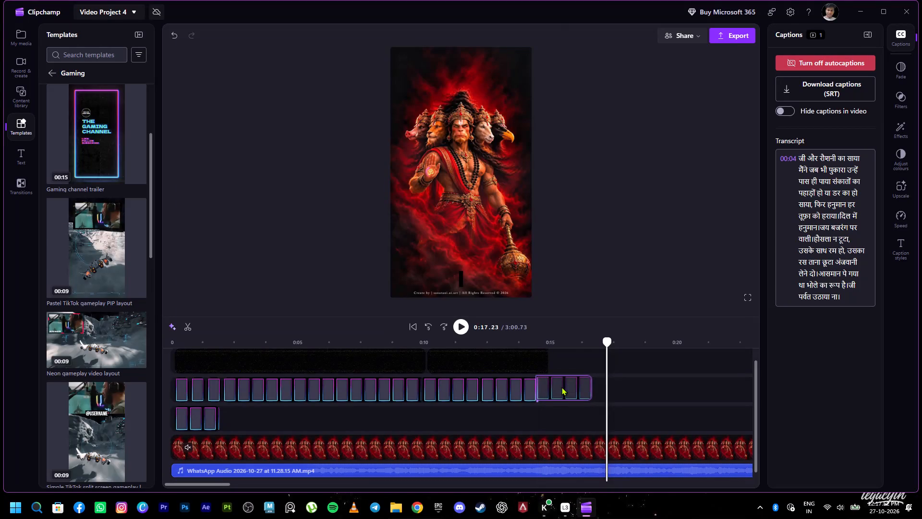
# Paste three copies of the Neon line frame clip and join them end to end after the existing frames on the track below.
pyautogui.hotkey('ctrl', 'v')
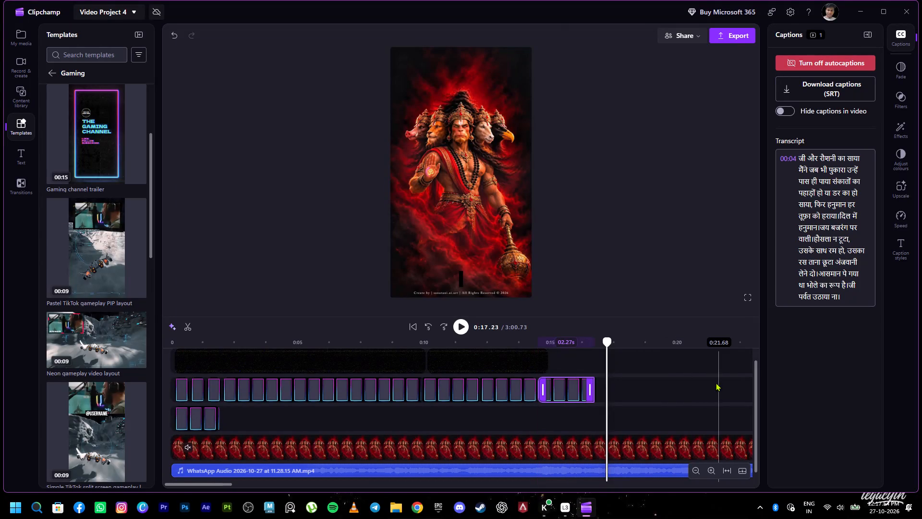
pyautogui.hotkey('ctrl', 'v')
pyautogui.hotkey('ctrl', 'v')
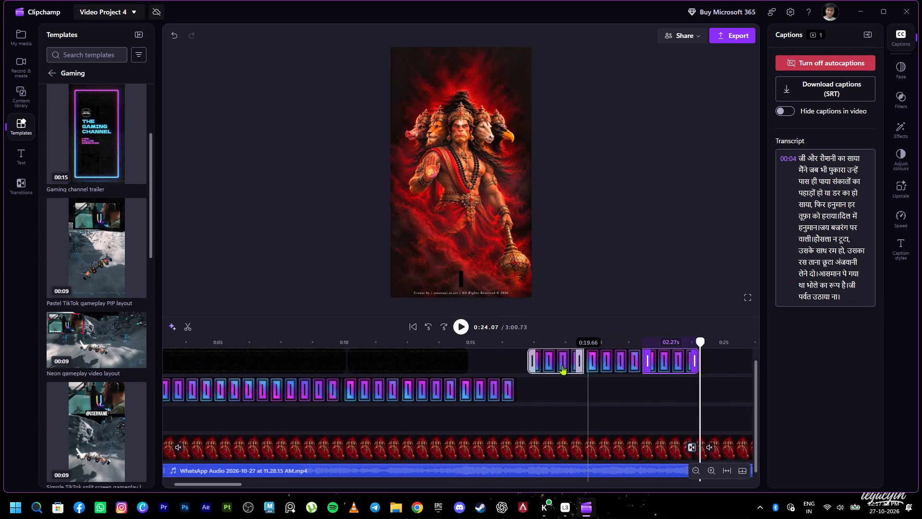
pyautogui.moveTo(554, 359); pyautogui.dragTo(541, 386)
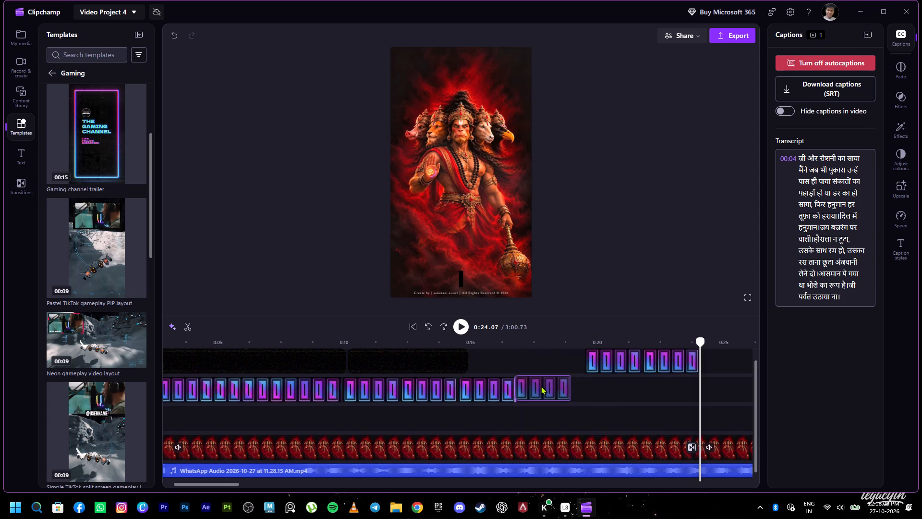
pyautogui.moveTo(611, 360); pyautogui.dragTo(599, 385)
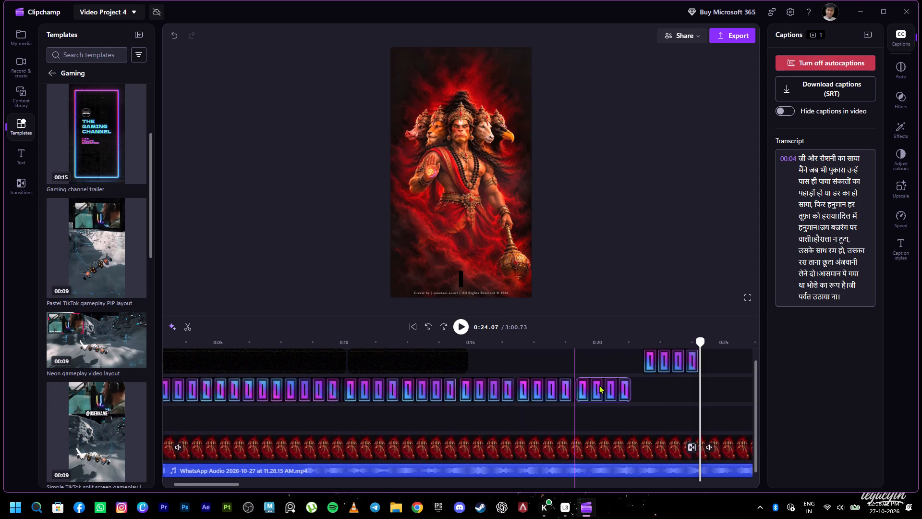
pyautogui.moveTo(599, 385); pyautogui.dragTo(596, 384)
pyautogui.moveTo(662, 363); pyautogui.dragTo(647, 392)
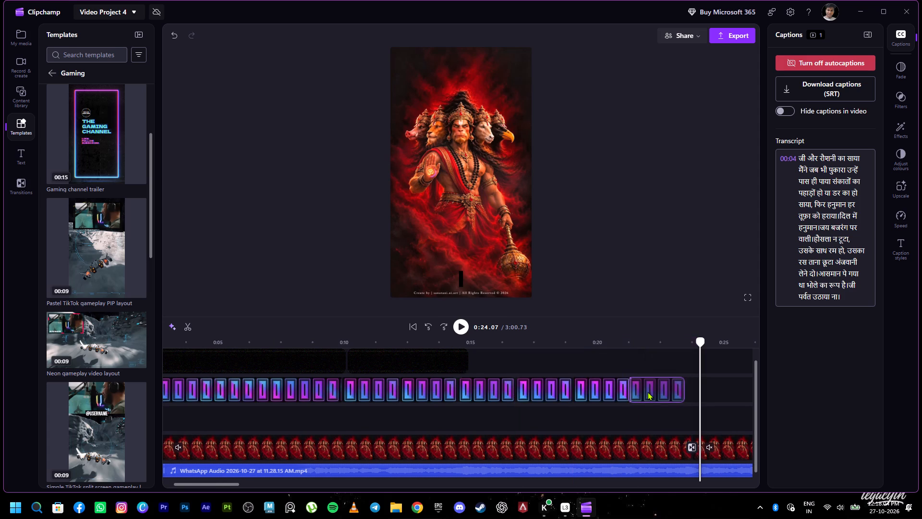
pyautogui.moveTo(647, 392); pyautogui.dragTo(647, 392)
pyautogui.scroll(-4, 687, 389)
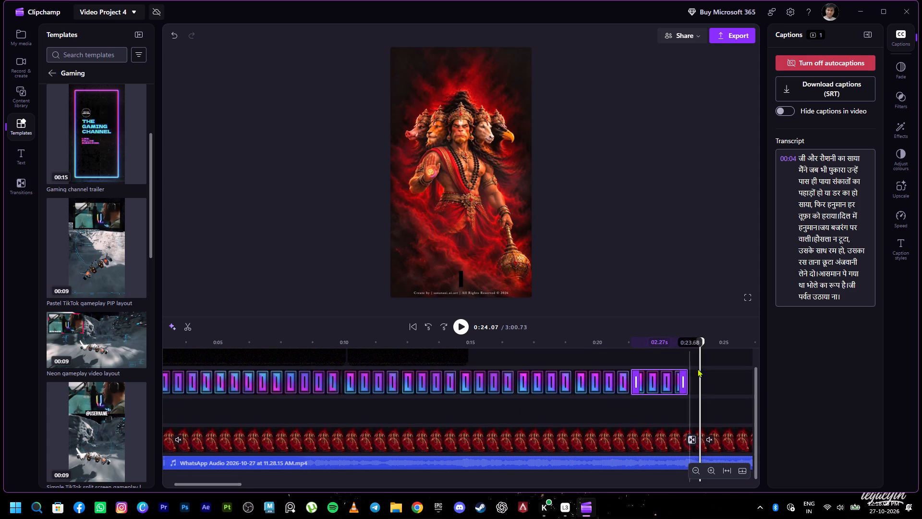
# Paste another neon frame copy at about 0:26 and attach it to the end of the lower frame row.
pyautogui.moveTo(701, 344); pyautogui.dragTo(752, 346)
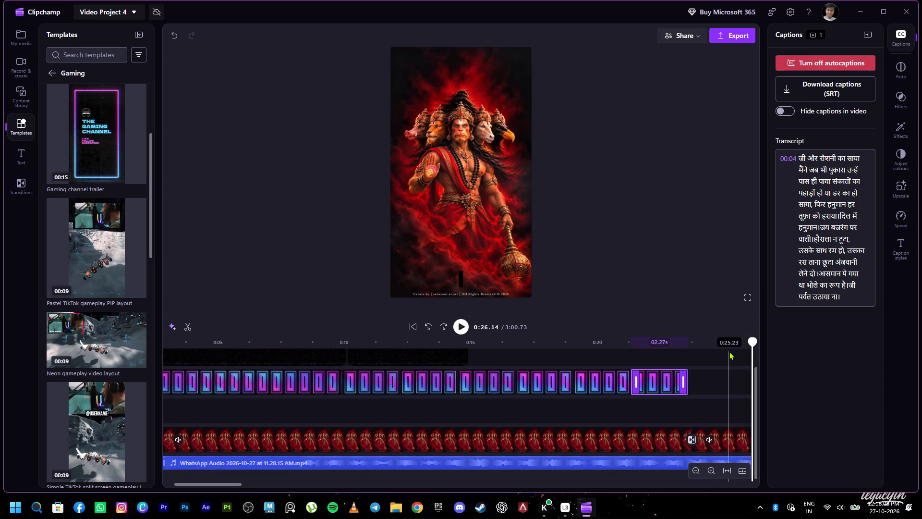
pyautogui.hotkey('ctrl', 'v')
pyautogui.moveTo(672, 361); pyautogui.dragTo(615, 372)
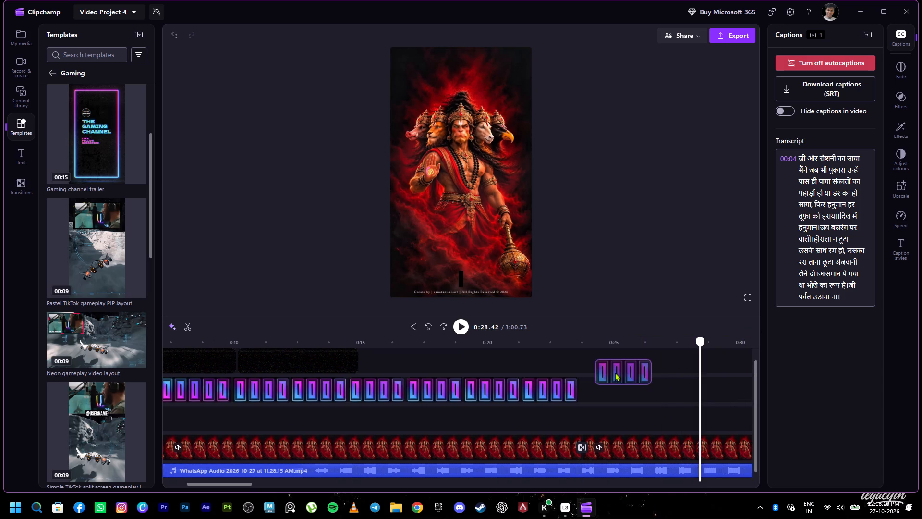
pyautogui.moveTo(615, 372); pyautogui.dragTo(607, 383)
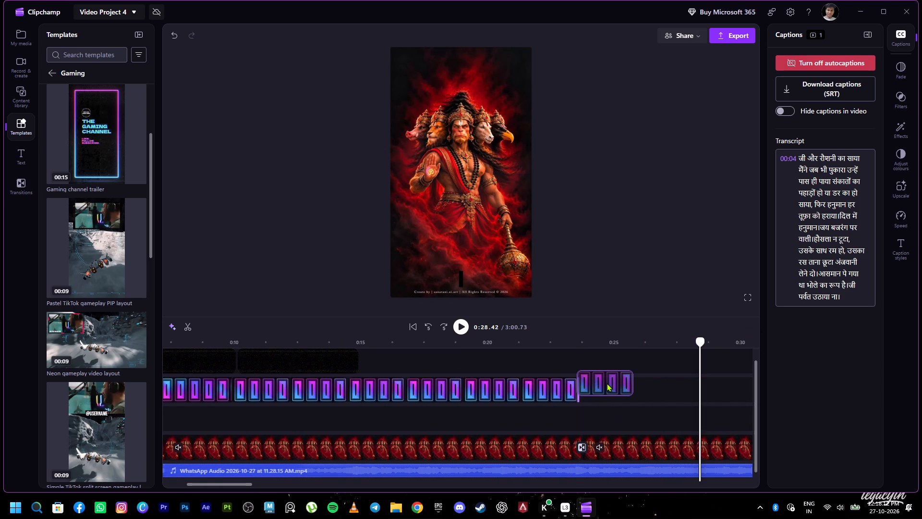
pyautogui.moveTo(607, 383); pyautogui.dragTo(607, 387)
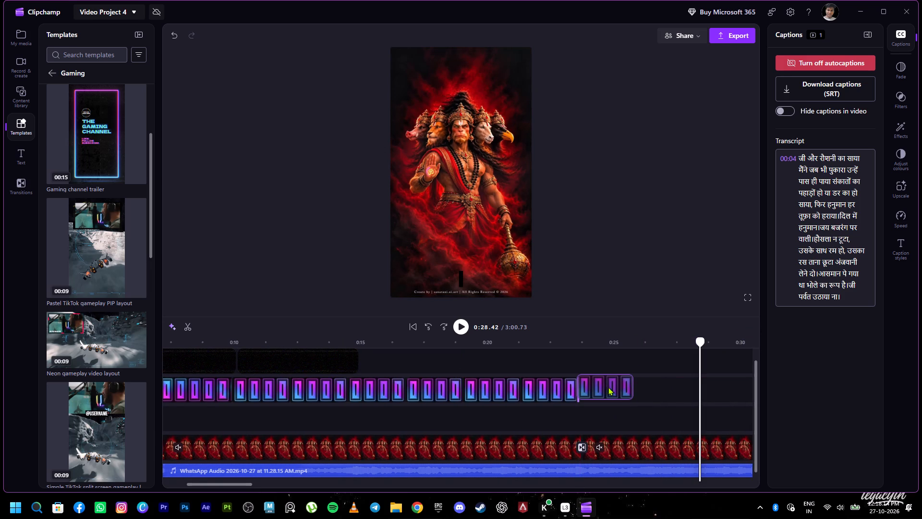
# From the end of the lower frame row near 0:26, paste 18 consecutive neon frame copies on the upper track, reaching about 1:07.
pyautogui.moveTo(697, 345); pyautogui.dragTo(628, 361)
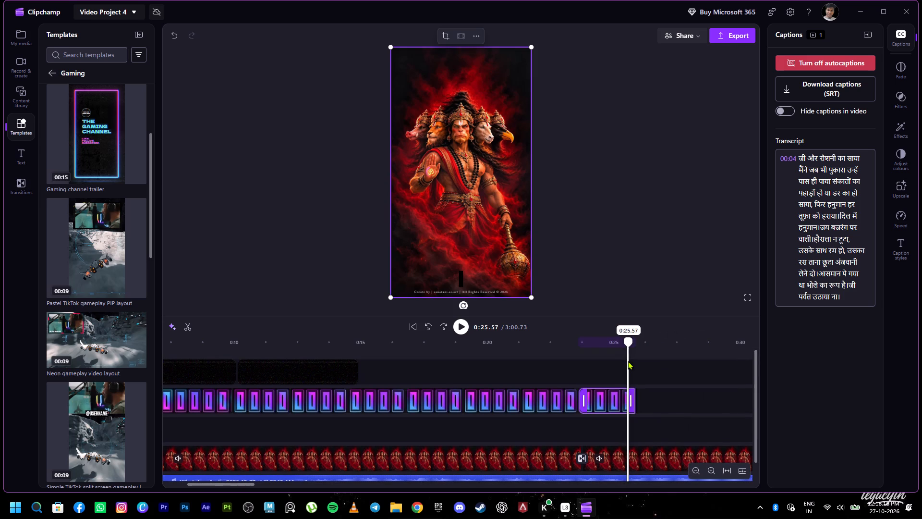
pyautogui.moveTo(628, 361); pyautogui.dragTo(638, 356)
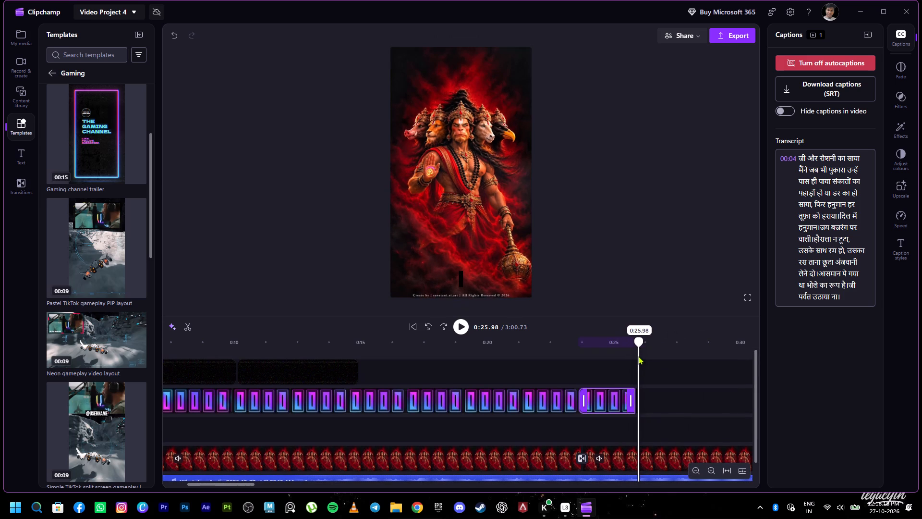
pyautogui.moveTo(638, 356); pyautogui.dragTo(636, 356)
pyautogui.hotkey('ctrl', 'v')
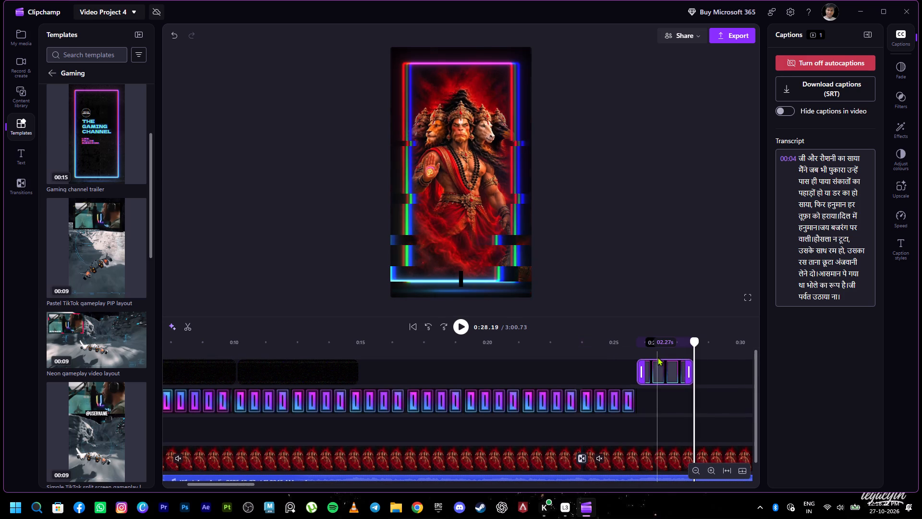
pyautogui.hotkey('ctrl', 'v')
pyautogui.hotkey('ctrl', 'v')
pyautogui.hotkey('ctrl', 'v')
pyautogui.hotkey('ctrl', 'v')
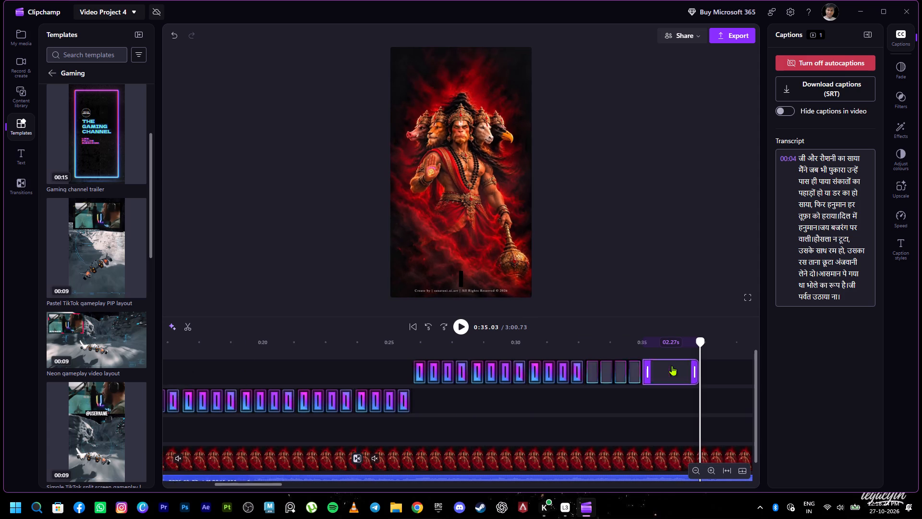
pyautogui.hotkey('ctrl', 'v')
pyautogui.hotkey('ctrl', 'v')
pyautogui.hotkey('ctrl', 'v')
pyautogui.hotkey('ctrl', 'v')
pyautogui.hotkey('ctrl', 'v')
pyautogui.hotkey('ctrl', 'v')
pyautogui.hotkey('ctrl', 'v')
pyautogui.hotkey('ctrl', 'v')
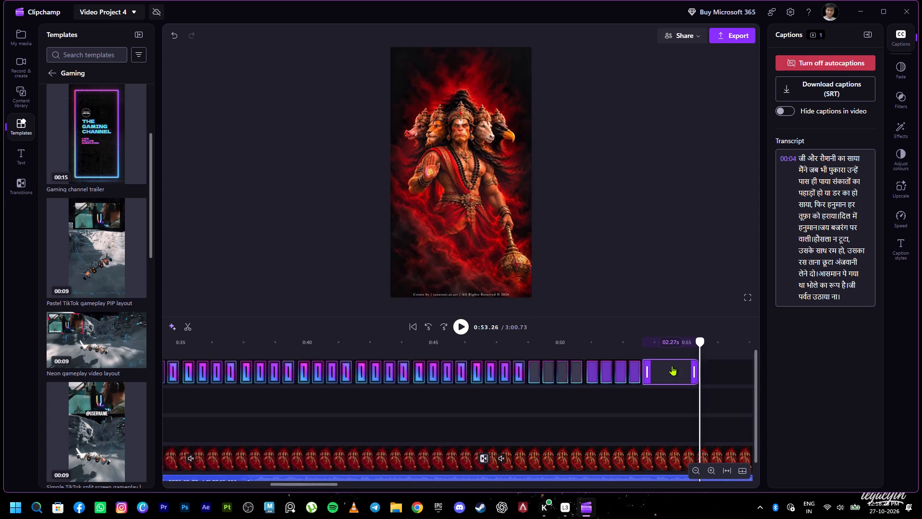
pyautogui.hotkey('ctrl', 'v')
pyautogui.hotkey('ctrl', 'v')
pyautogui.hotkey('ctrl', 'v')
pyautogui.hotkey('ctrl', 'v')
pyautogui.hotkey('ctrl', 'v')
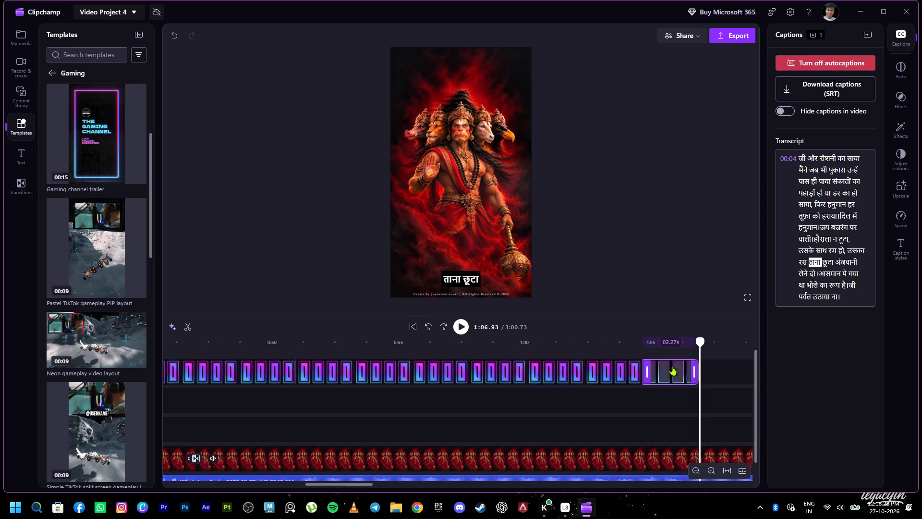
# Continue the upper track's frame row with 20 more pasted neon frame copies, reaching about 1:52.
pyautogui.hotkey('ctrl', 'v')
pyautogui.hotkey('ctrl', 'v')
pyautogui.hotkey('ctrl', 'v')
pyautogui.hotkey('ctrl', 'v')
pyautogui.hotkey('ctrl', 'v')
pyautogui.hotkey('ctrl', 'v')
pyautogui.hotkey('ctrl', 'v')
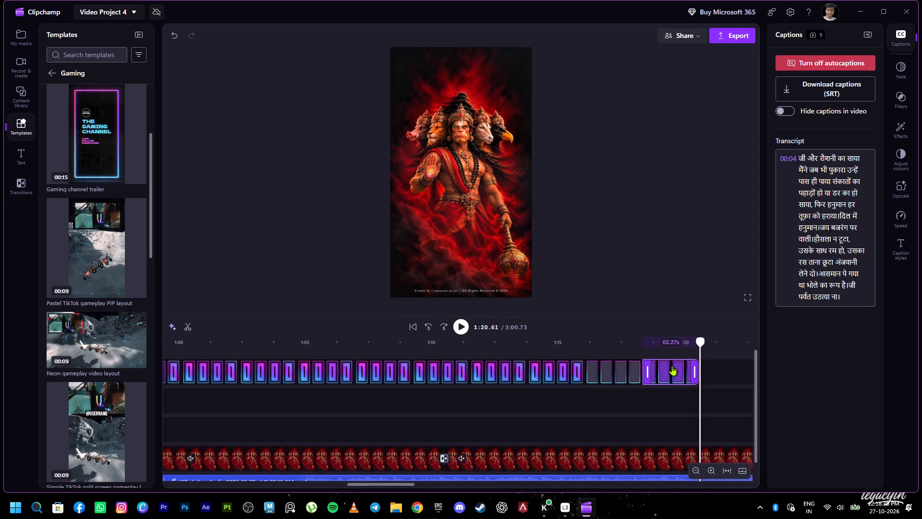
pyautogui.hotkey('ctrl', 'v')
pyautogui.hotkey('ctrl', 'v')
pyautogui.hotkey('ctrl', 'v')
pyautogui.hotkey('ctrl', 'v')
pyautogui.hotkey('ctrl', 'v')
pyautogui.hotkey('ctrl', 'v')
pyautogui.hotkey('ctrl', 'v')
pyautogui.hotkey('ctrl', 'v')
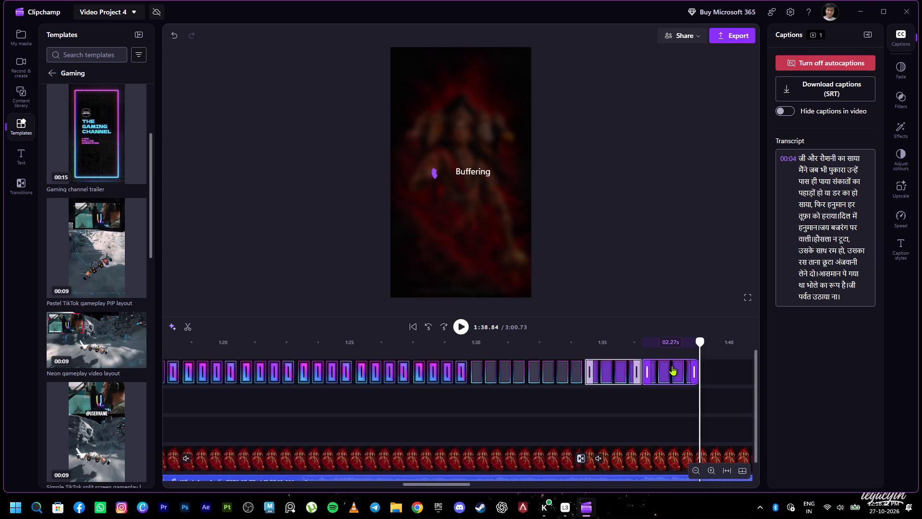
pyautogui.hotkey('ctrl', 'v')
pyautogui.hotkey('ctrl', 'v')
pyautogui.hotkey('ctrl', 'v')
pyautogui.hotkey('ctrl', 'v')
pyautogui.hotkey('ctrl', 'v')
# Extend the upper track's frame row with another 20 pasted neon frame copies, reaching about 2:38.
pyautogui.hotkey('ctrl', 'v')
pyautogui.hotkey('ctrl', 'v')
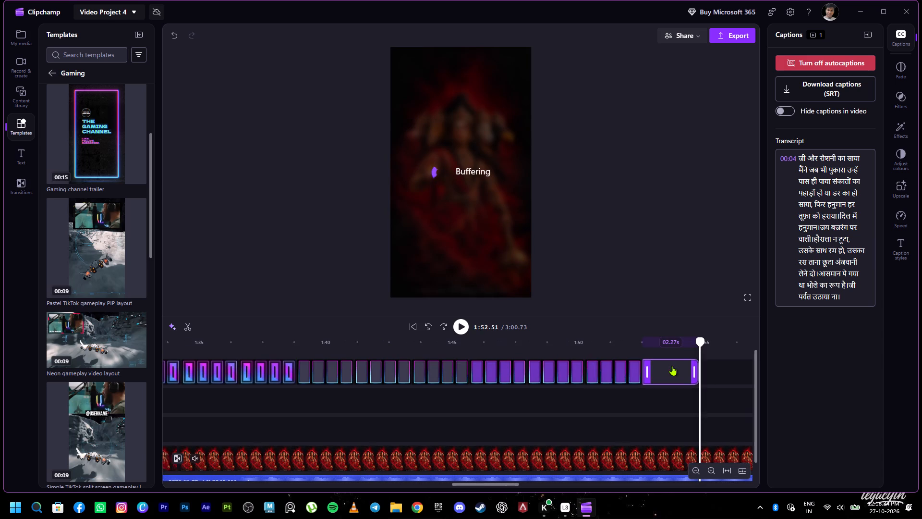
pyautogui.hotkey('ctrl', 'v')
pyautogui.hotkey('ctrl', 'v')
pyautogui.hotkey('ctrl', 'v')
pyautogui.hotkey('ctrl', 'v')
pyautogui.hotkey('ctrl', 'v')
pyautogui.hotkey('ctrl', 'v')
pyautogui.hotkey('ctrl', 'v')
pyautogui.hotkey('ctrl', 'v')
pyautogui.hotkey('ctrl', 'v')
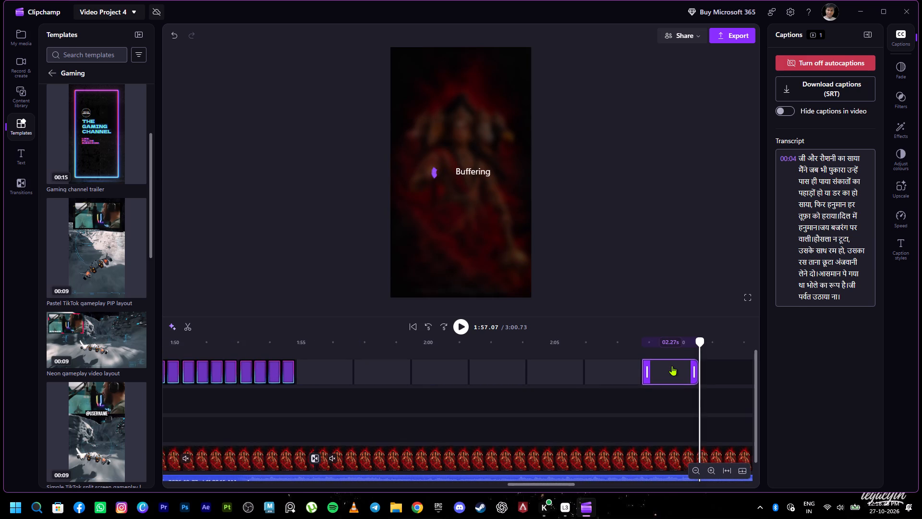
pyautogui.hotkey('ctrl', 'v')
pyautogui.hotkey('ctrl', 'v')
pyautogui.hotkey('ctrl', 'v')
pyautogui.hotkey('ctrl', 'v')
pyautogui.hotkey('ctrl', 'v')
pyautogui.hotkey('ctrl', 'v')
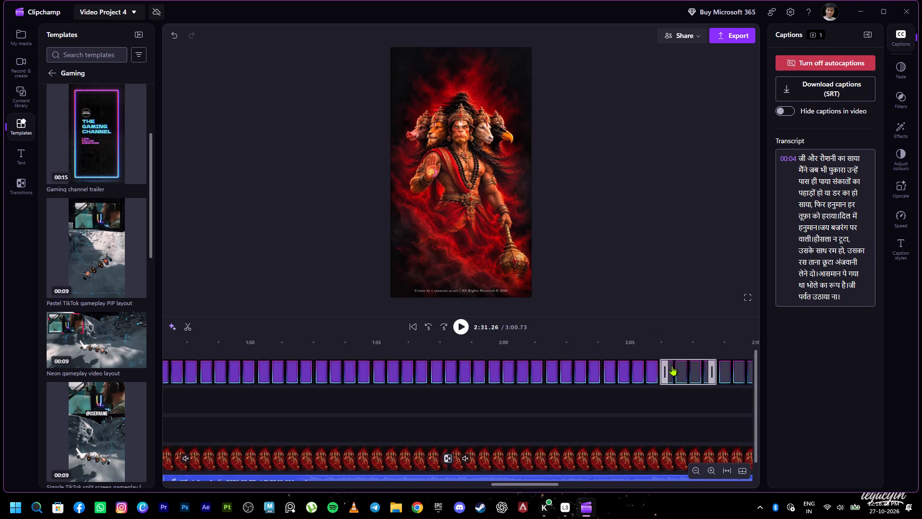
pyautogui.hotkey('ctrl', 'v')
pyautogui.hotkey('ctrl', 'v')
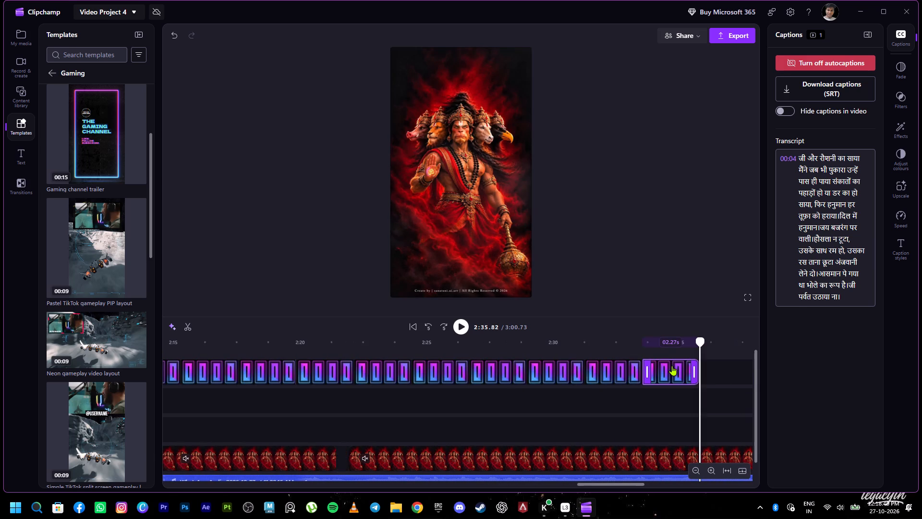
pyautogui.hotkey('ctrl', 'v')
# Paste nine more neon frame copies on the upper track so the row reaches about 2:58, near the video's end.
pyautogui.keyDown('alt'); pyautogui.scroll(-3, 588, 424); pyautogui.keyUp('alt')
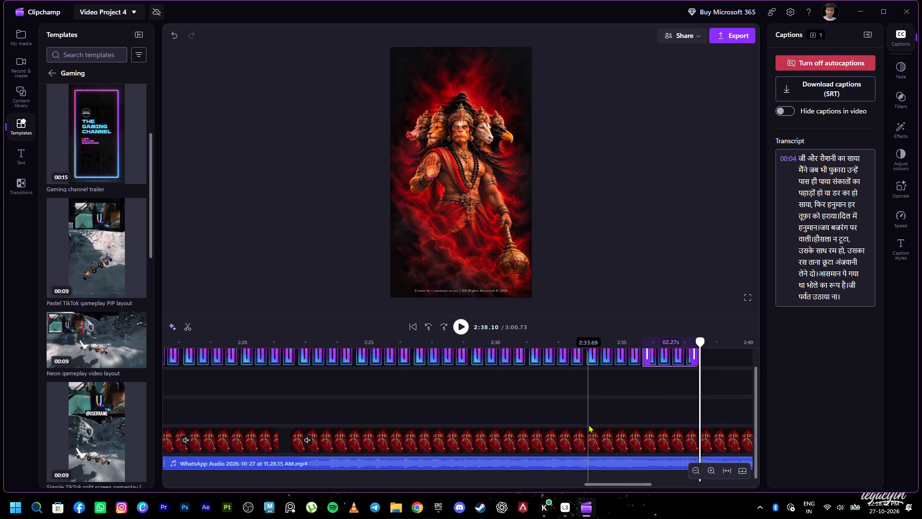
pyautogui.keyDown('ctrl'); pyautogui.scroll(-10, 588, 424); pyautogui.keyUp('ctrl')
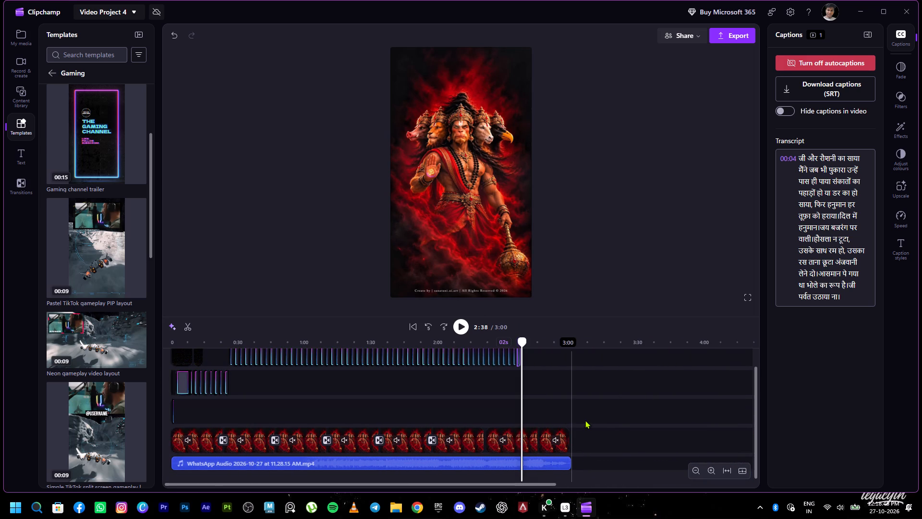
pyautogui.hotkey('ctrl', 'v')
pyautogui.hotkey('ctrl', 'v')
pyautogui.hotkey('ctrl', 'v')
pyautogui.hotkey('ctrl', 'v')
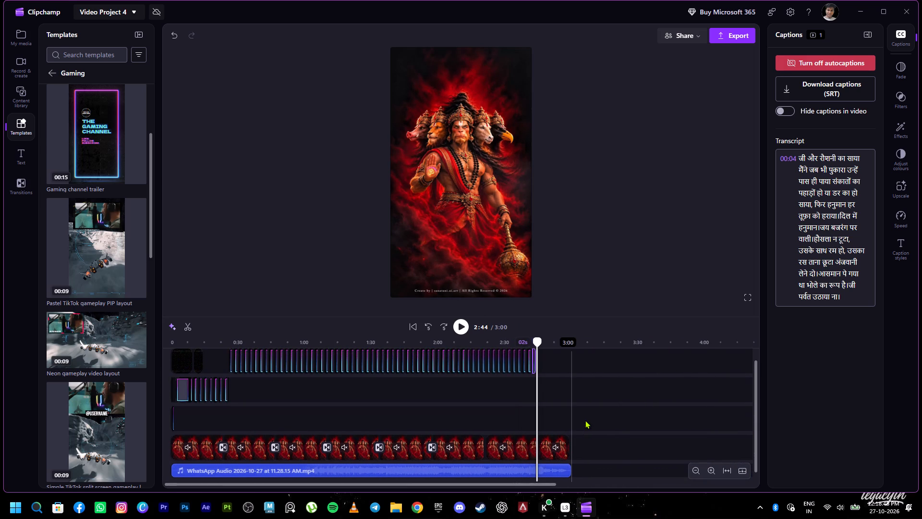
pyautogui.hotkey('ctrl', 'v')
pyautogui.hotkey('ctrl', 'v')
pyautogui.hotkey('ctrl', 'v')
pyautogui.hotkey('ctrl', 'v')
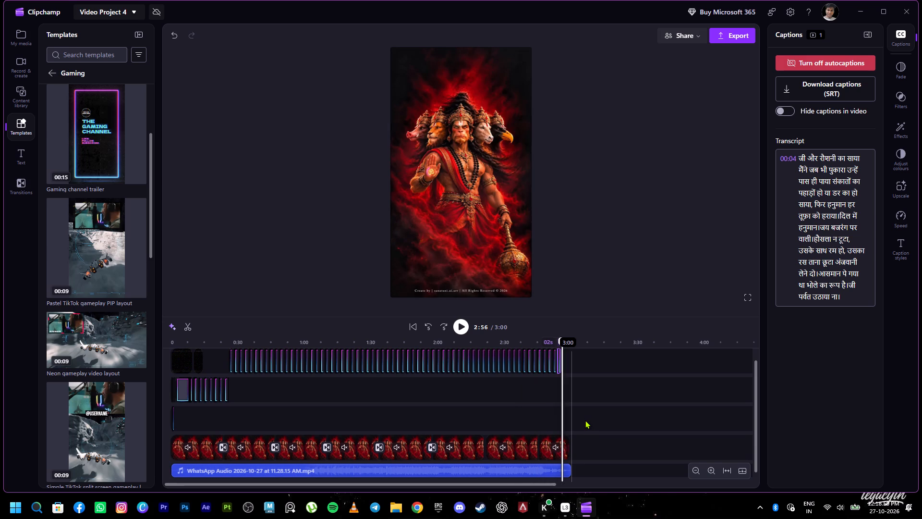
pyautogui.hotkey('ctrl', 'v')
# Select all the neon frame clips on the upper track, from about 2:58 back to 0:26, and move them down toward the lower frame row.
pyautogui.keyDown('alt'); pyautogui.scroll(5, 574, 422); pyautogui.keyUp('alt')
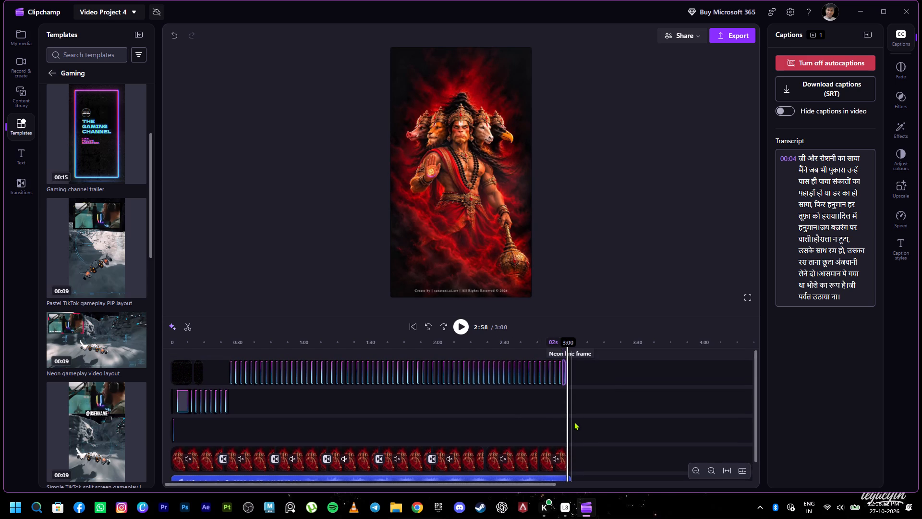
pyautogui.keyDown('ctrl'); pyautogui.scroll(6, 573, 425); pyautogui.keyUp('ctrl')
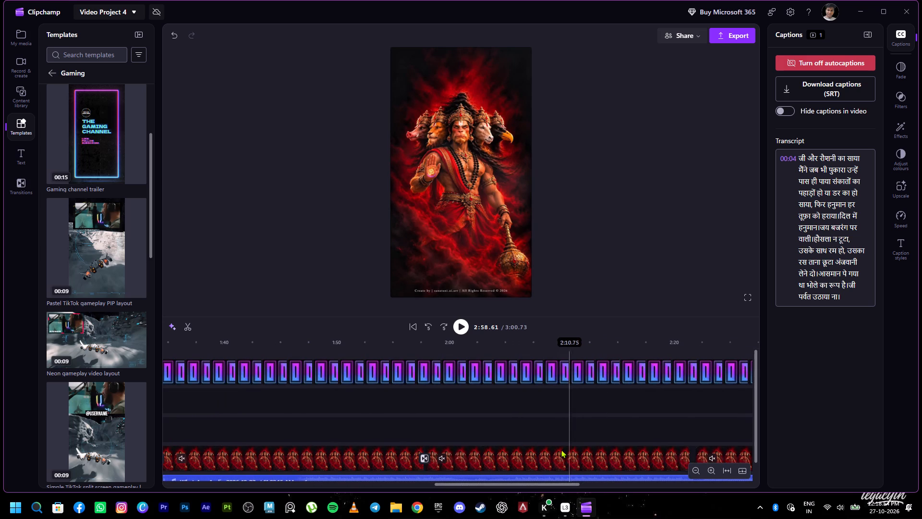
pyautogui.moveTo(557, 484); pyautogui.dragTo(660, 476)
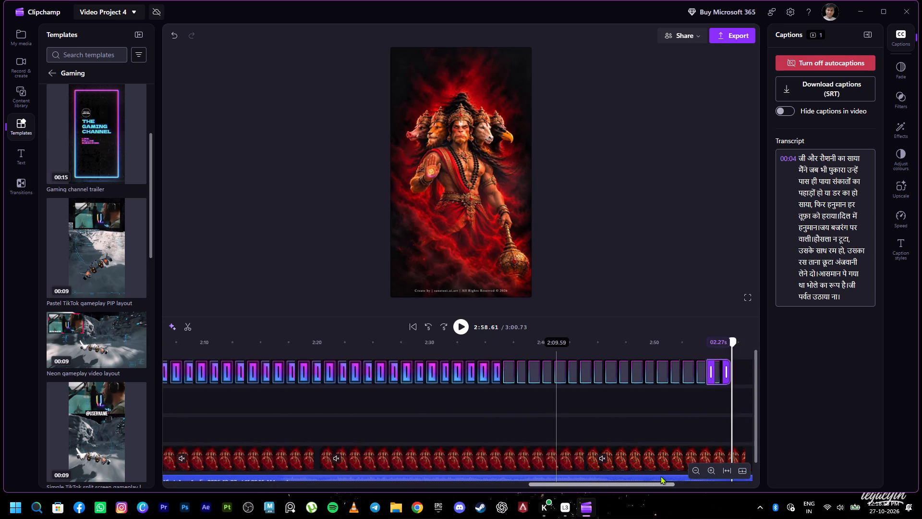
pyautogui.moveTo(660, 476); pyautogui.dragTo(677, 476)
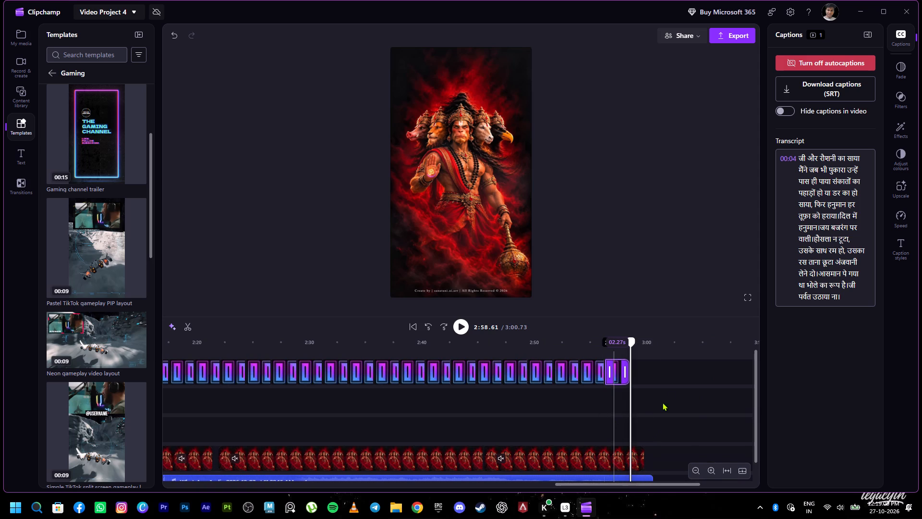
pyautogui.moveTo(671, 379); pyautogui.dragTo(176, 377)
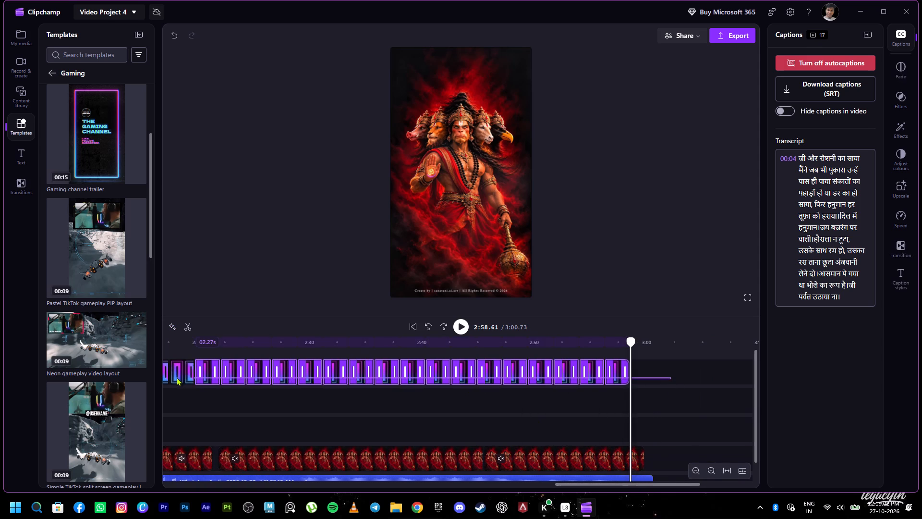
pyautogui.moveTo(176, 377); pyautogui.dragTo(165, 371)
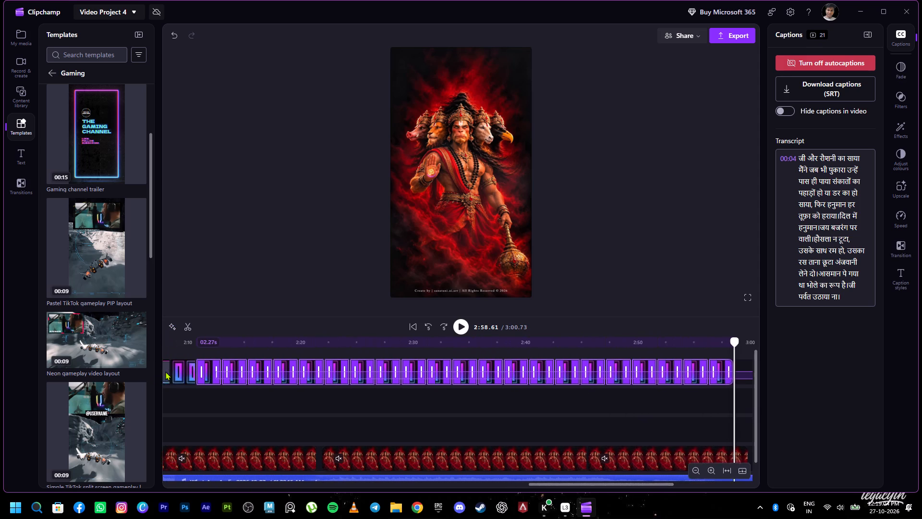
pyautogui.moveTo(165, 371); pyautogui.dragTo(168, 371)
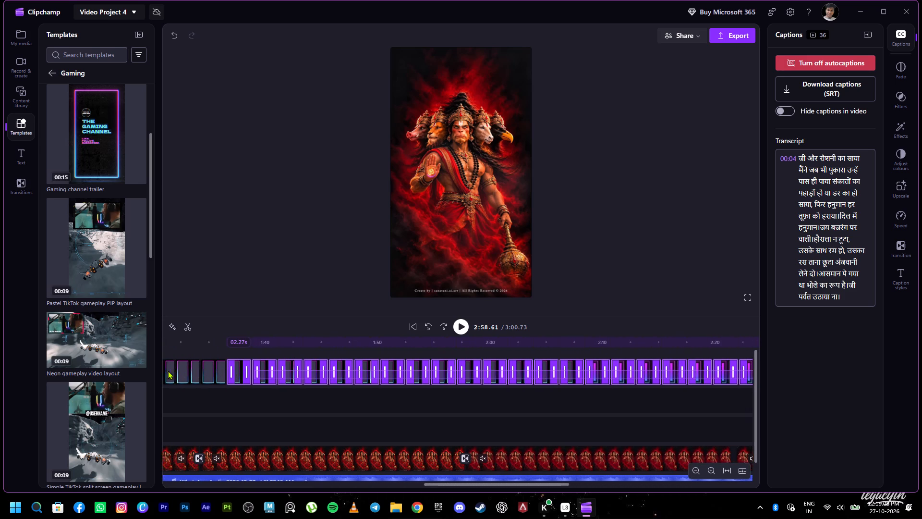
pyautogui.moveTo(168, 371); pyautogui.dragTo(167, 370)
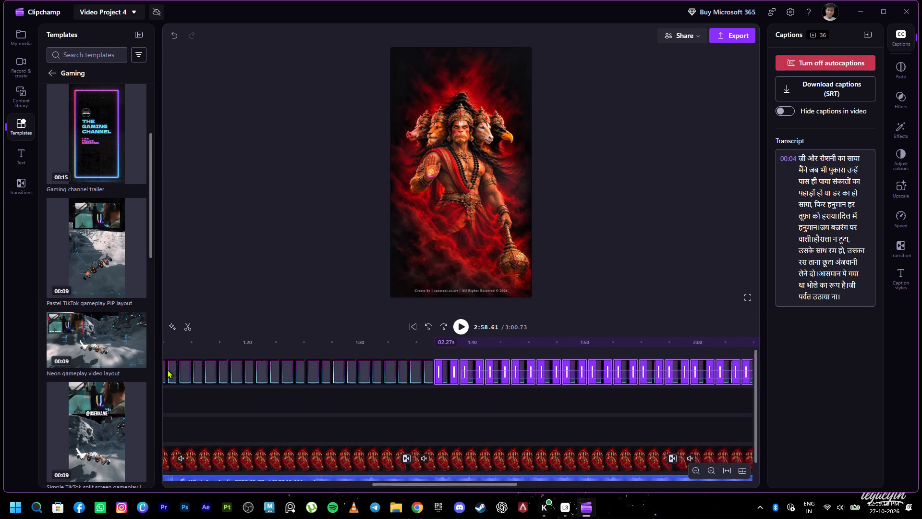
pyautogui.moveTo(167, 370); pyautogui.dragTo(163, 369)
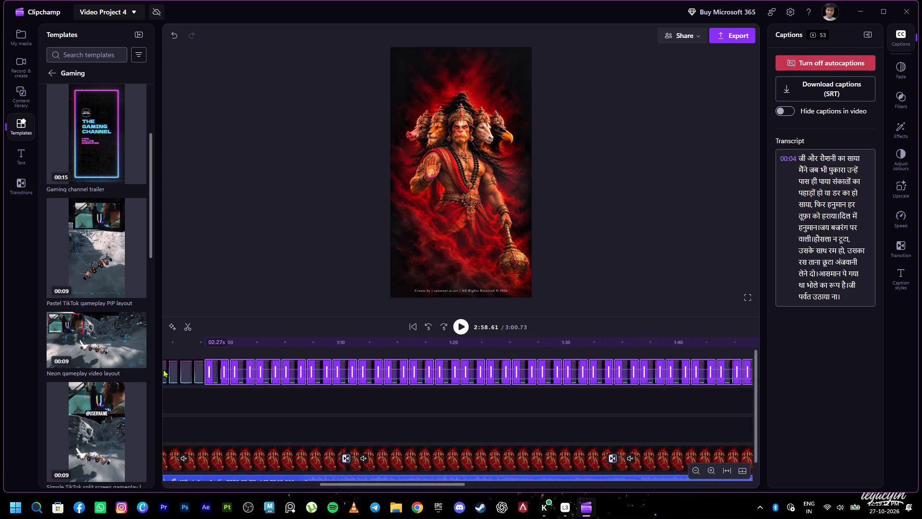
pyautogui.moveTo(163, 369); pyautogui.dragTo(162, 369)
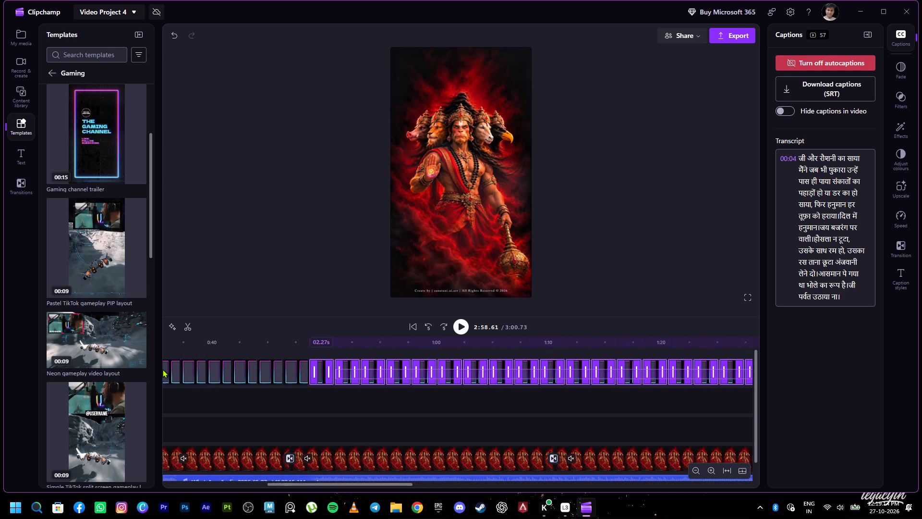
pyautogui.moveTo(162, 369); pyautogui.dragTo(194, 370)
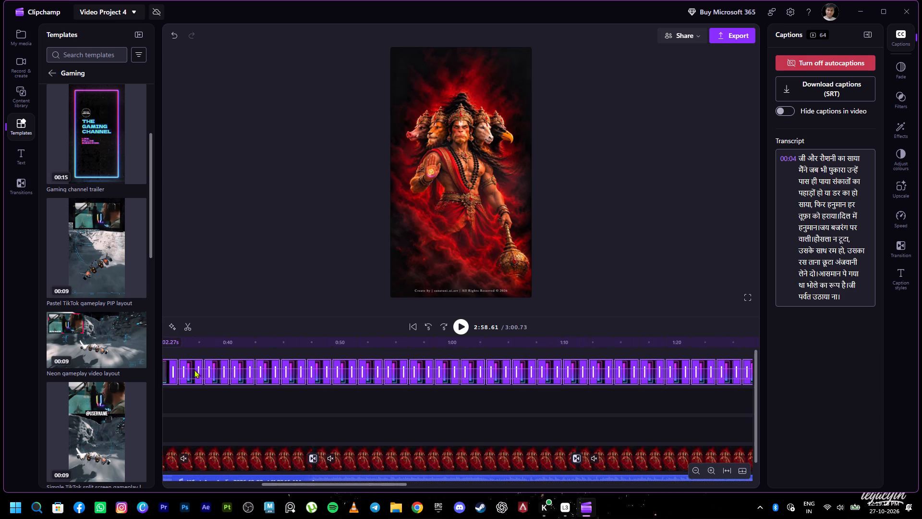
pyautogui.moveTo(194, 370); pyautogui.dragTo(167, 370)
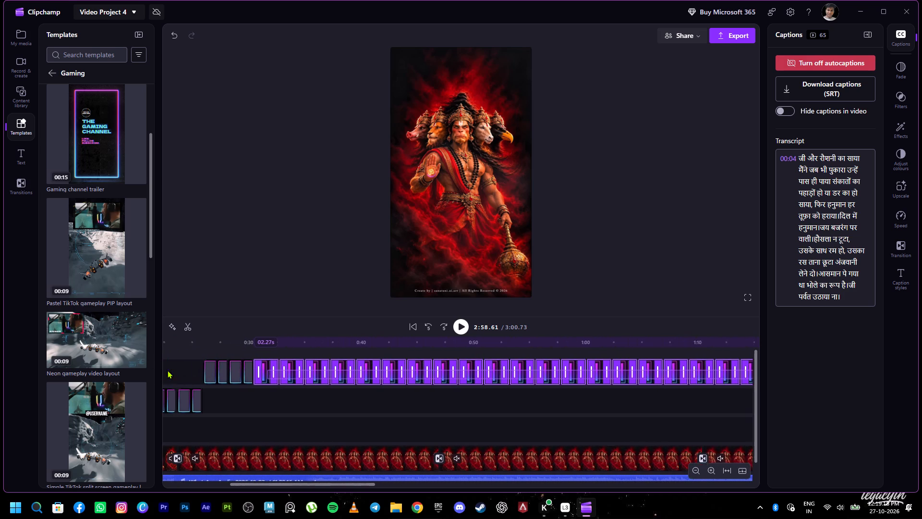
pyautogui.moveTo(167, 370); pyautogui.dragTo(243, 373)
pyautogui.moveTo(232, 371); pyautogui.dragTo(232, 372)
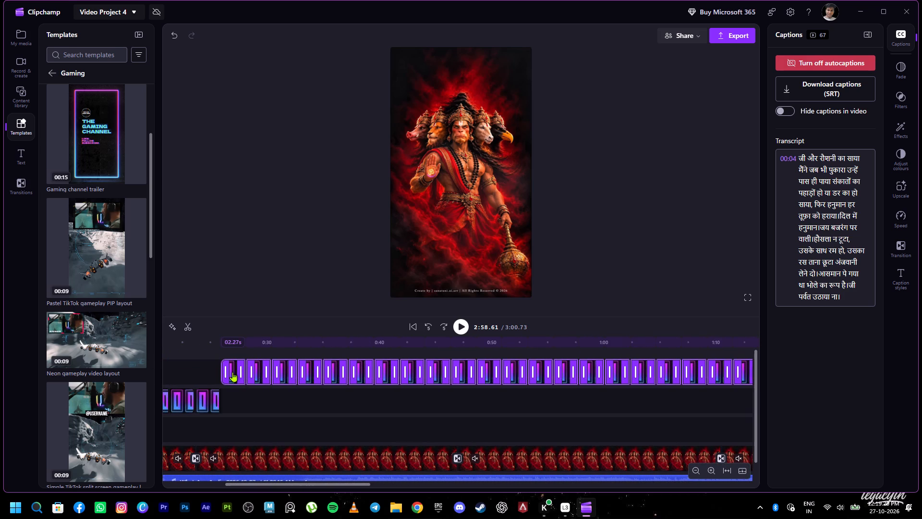
pyautogui.moveTo(232, 372); pyautogui.dragTo(231, 396)
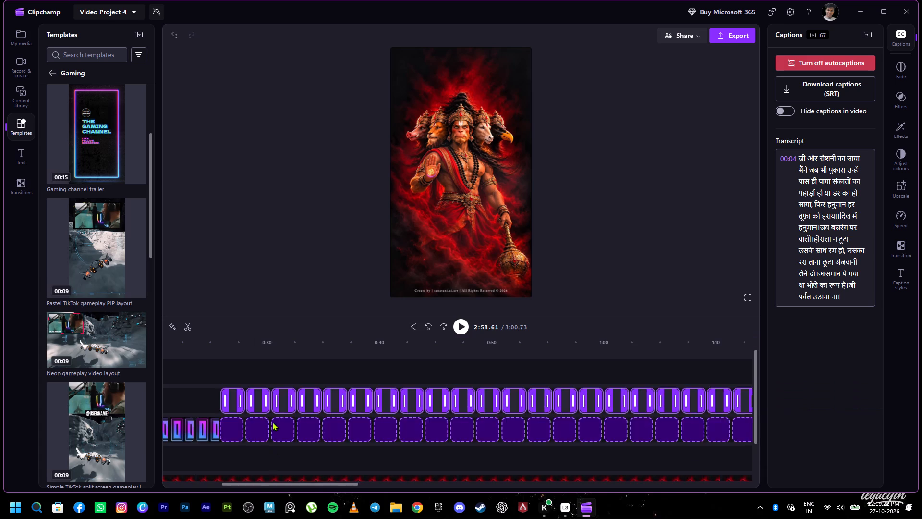
# Play the video from the very start to review the neon frame overlay over the Hanuman image.
pyautogui.keyDown('ctrl'); pyautogui.scroll(-1, 278, 403); pyautogui.keyUp('ctrl')
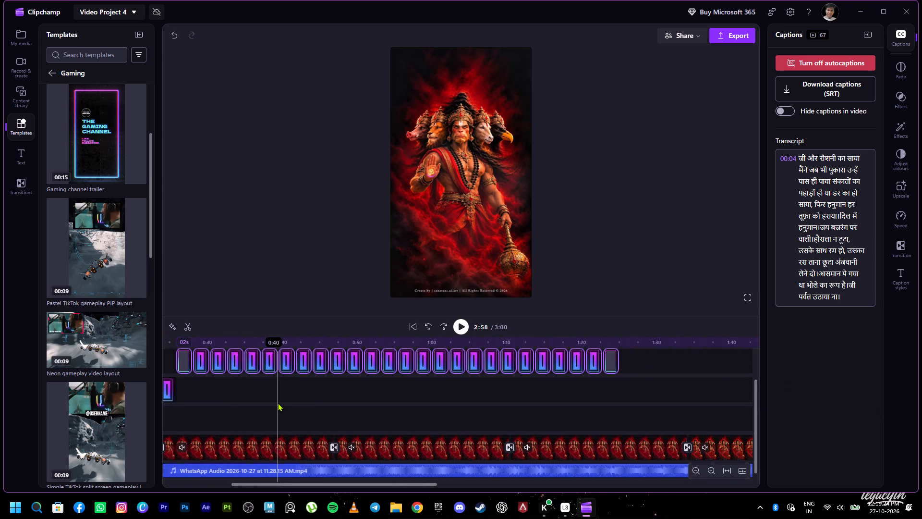
pyautogui.scroll(-2, 278, 403)
pyautogui.keyDown('ctrl'); pyautogui.scroll(-10, 278, 403); pyautogui.keyUp('ctrl')
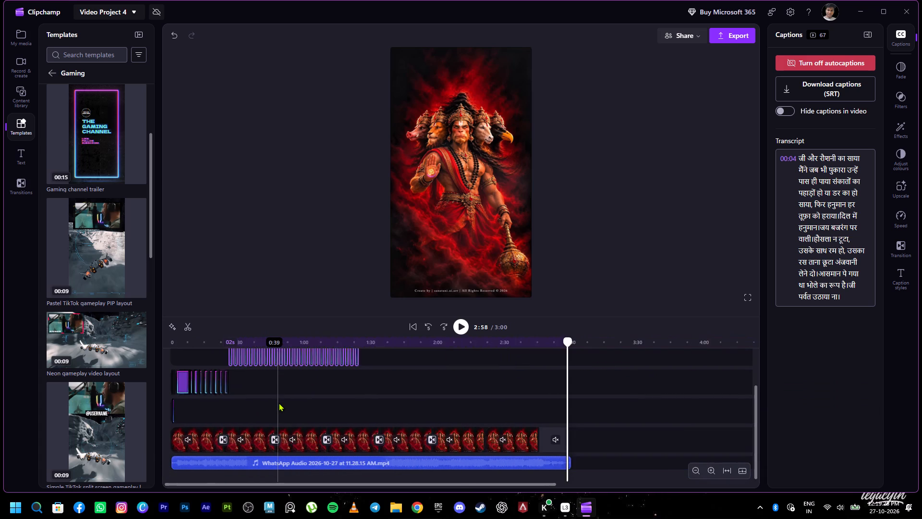
pyautogui.moveTo(459, 343); pyautogui.dragTo(156, 357)
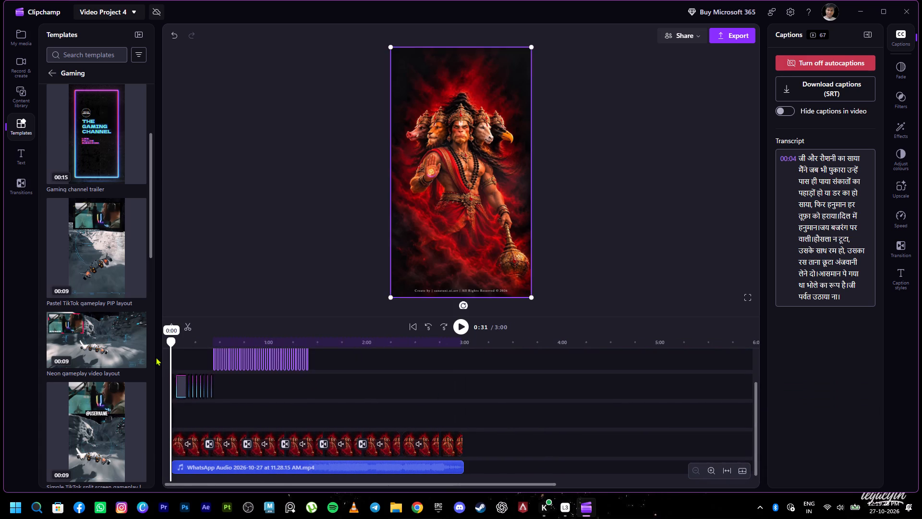
pyautogui.moveTo(156, 357); pyautogui.dragTo(149, 358)
pyautogui.press('space')
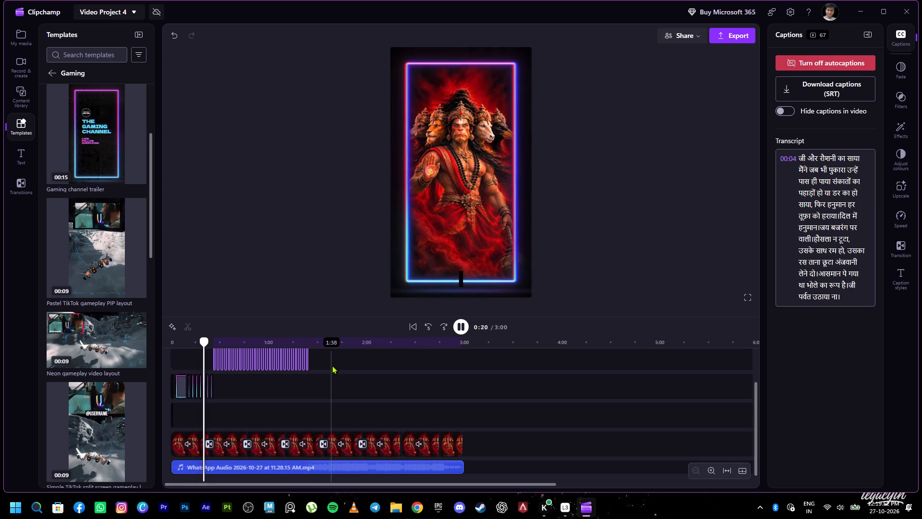
# Turn off the video's autocaptions.
pyautogui.click(824, 63)
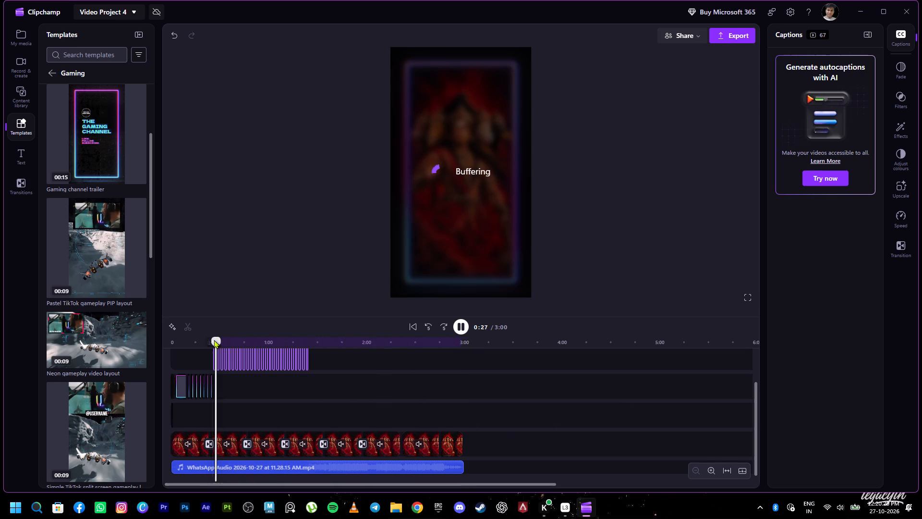
# Replay the video from about 0:20 to check the frame overlay where the lower row meets the moved clips.
pyautogui.moveTo(214, 340); pyautogui.dragTo(204, 343)
pyautogui.keyDown('ctrl'); pyautogui.scroll(3, 210, 377); pyautogui.keyUp('ctrl')
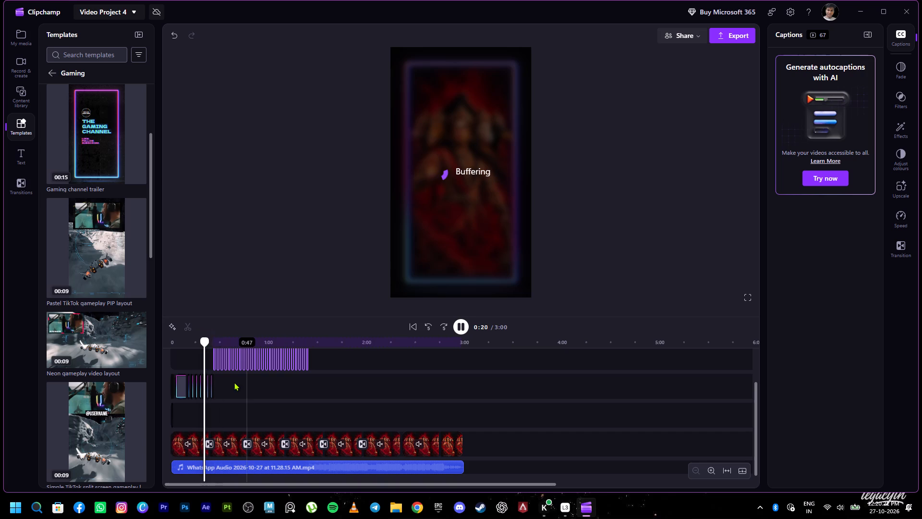
pyautogui.keyDown('alt'); pyautogui.scroll(3, 218, 378); pyautogui.keyUp('alt')
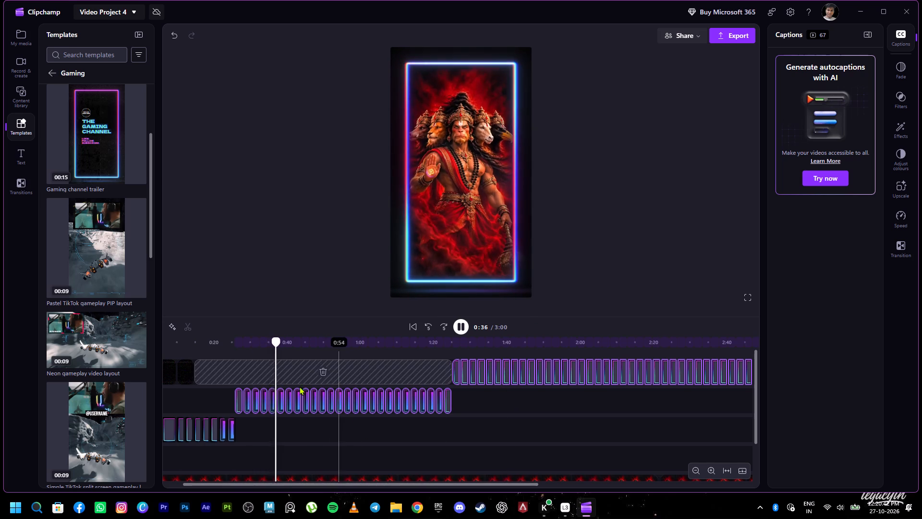
# Browse the content library's featured collections and content categories, including stickers, backgrounds, frames and borders, and overlays.
pyautogui.click(26, 95)
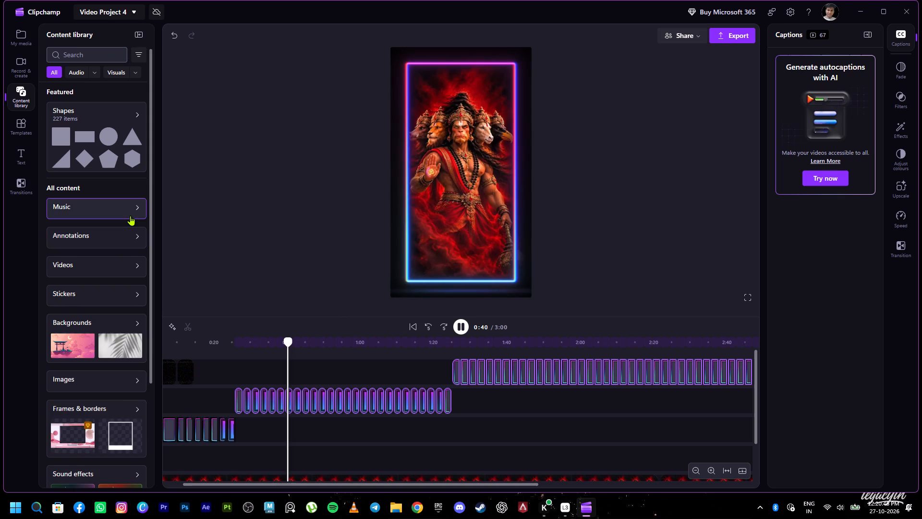
pyautogui.scroll(-1, 126, 273)
pyautogui.scroll(2, 126, 274)
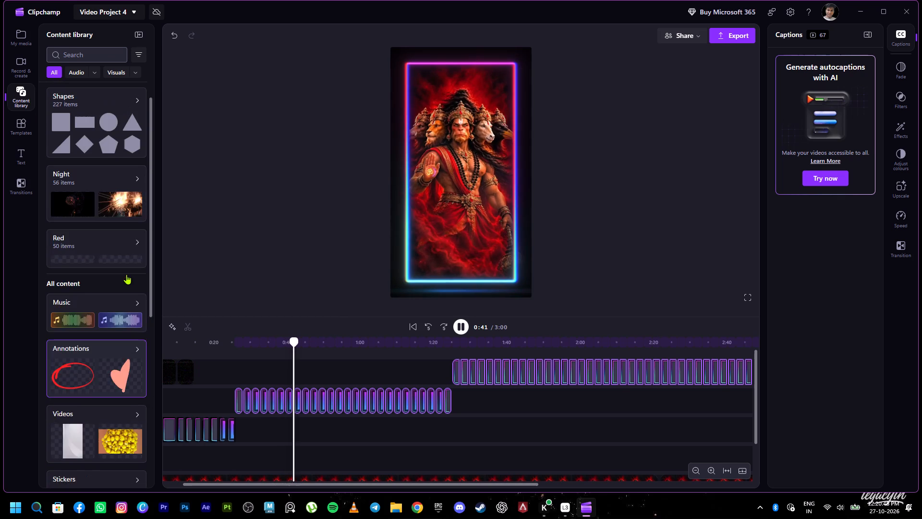
pyautogui.scroll(2, 126, 274)
pyautogui.scroll(-2, 109, 289)
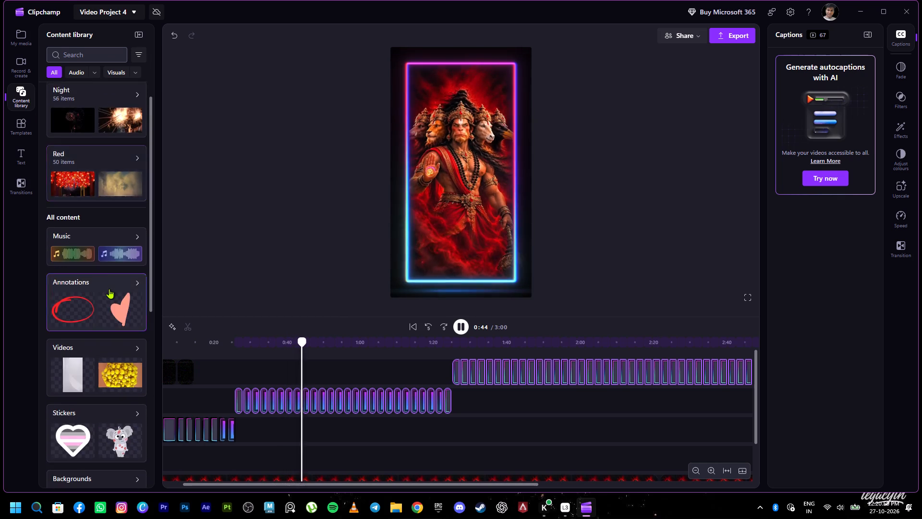
pyautogui.scroll(-3, 109, 289)
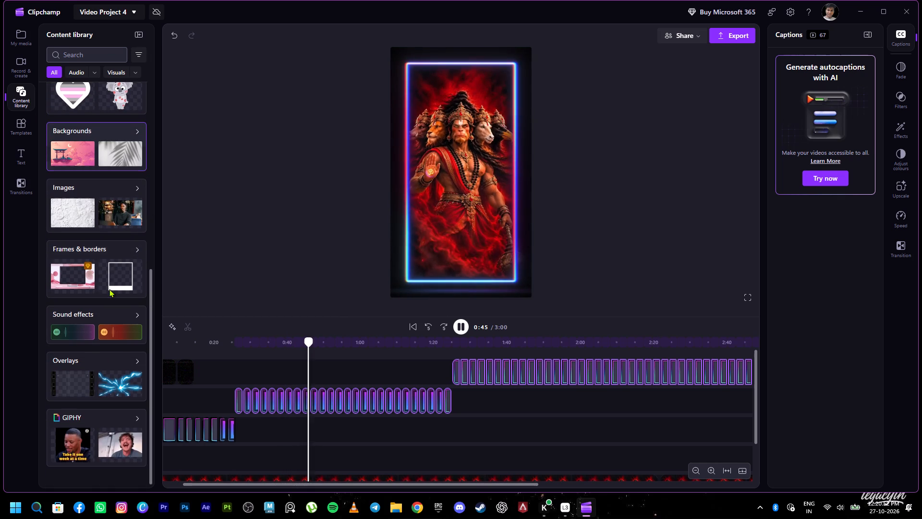
pyautogui.scroll(-1, 109, 289)
pyautogui.scroll(-2, 115, 343)
pyautogui.scroll(2, 118, 358)
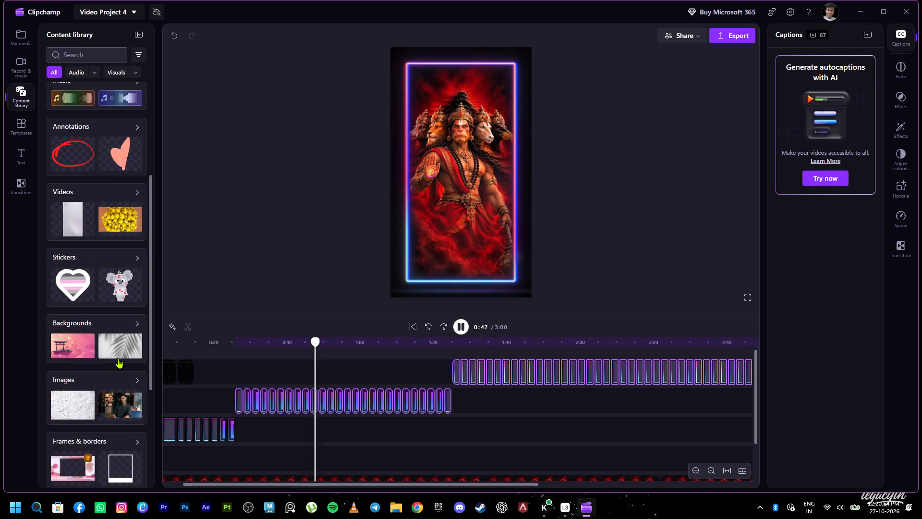
pyautogui.scroll(7, 118, 358)
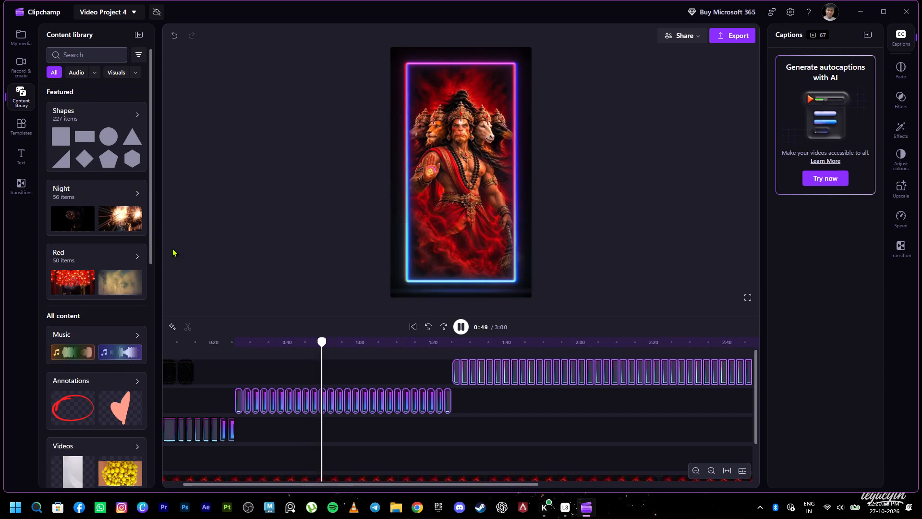
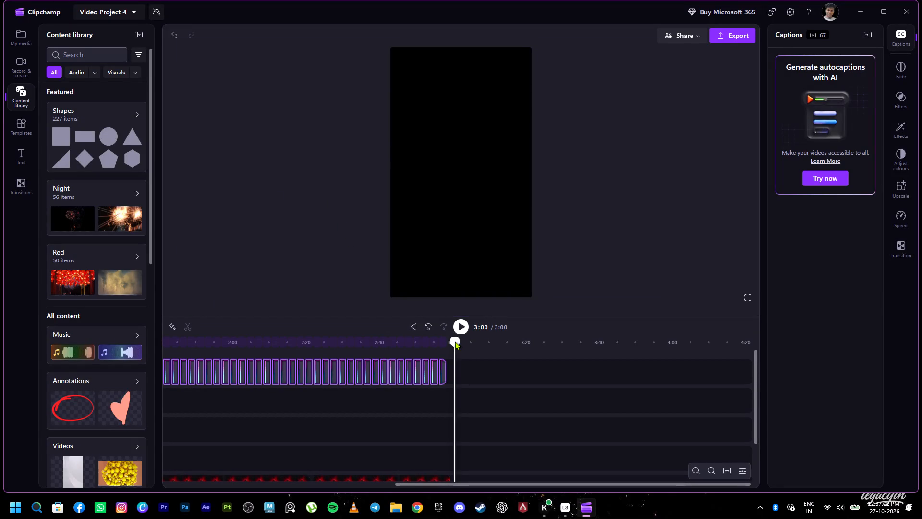
# Play the first few seconds of the video from the very start to review the static glitch and neon frame overlays.
pyautogui.moveTo(455, 341); pyautogui.dragTo(165, 331)
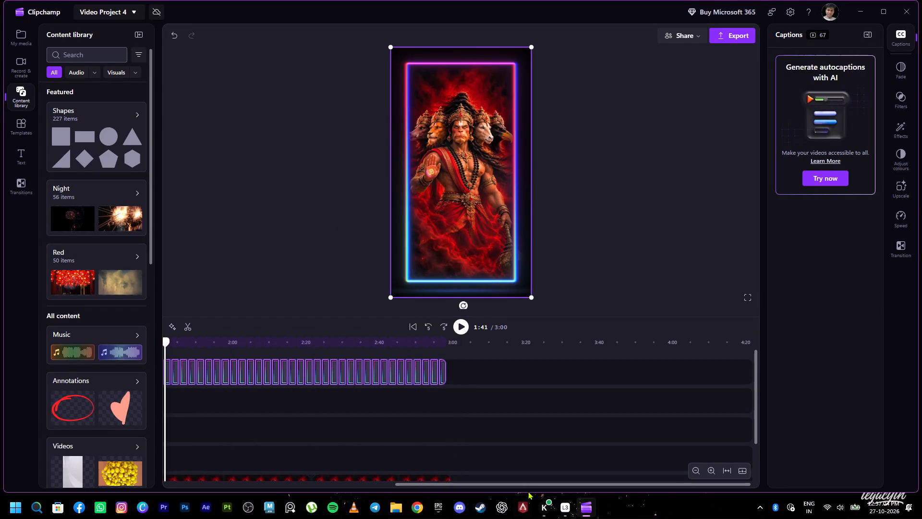
pyautogui.moveTo(524, 484); pyautogui.dragTo(142, 453)
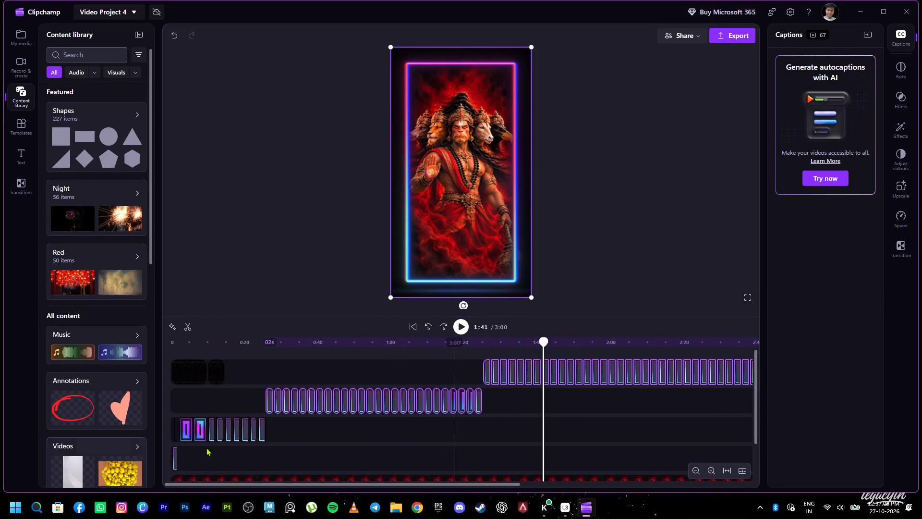
pyautogui.moveTo(540, 342); pyautogui.dragTo(188, 339)
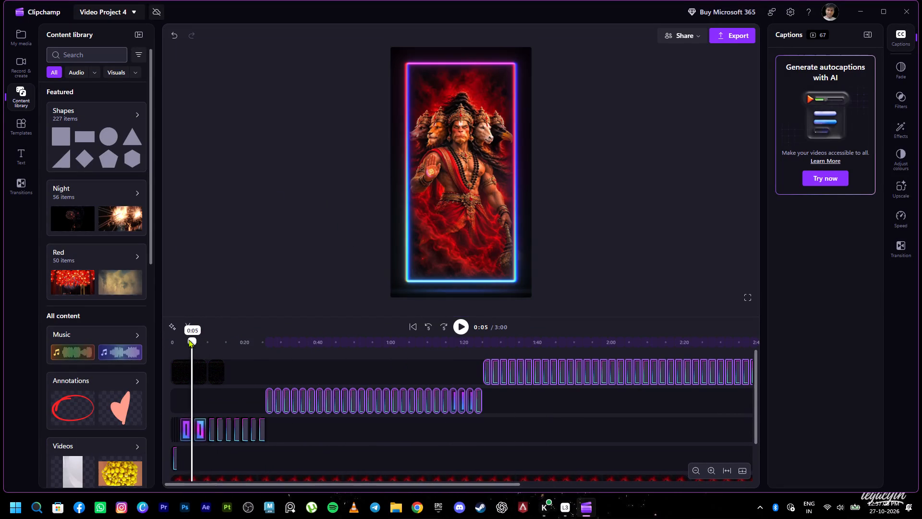
pyautogui.moveTo(188, 339); pyautogui.dragTo(154, 337)
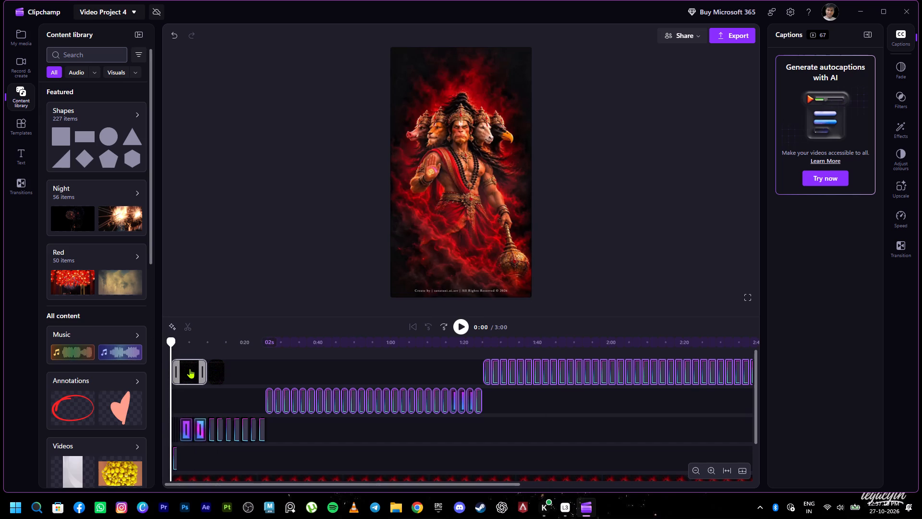
pyautogui.press('space')
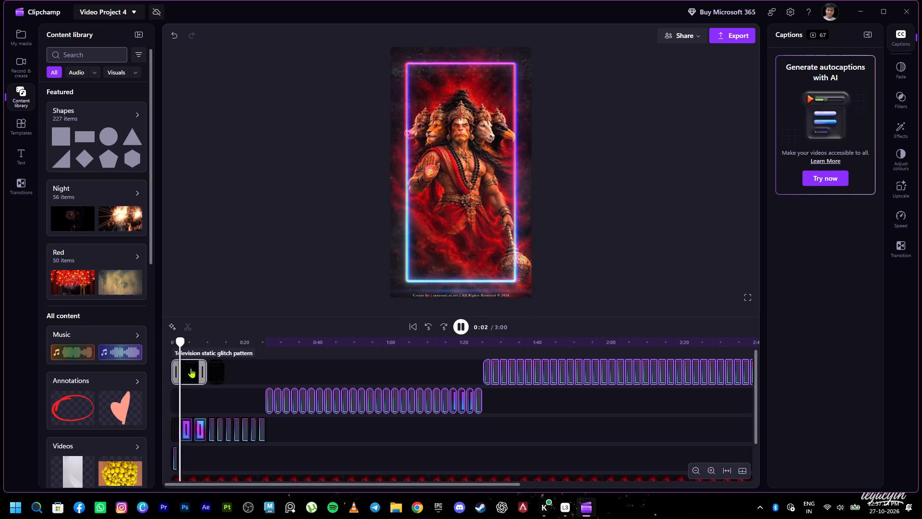
pyautogui.press('space')
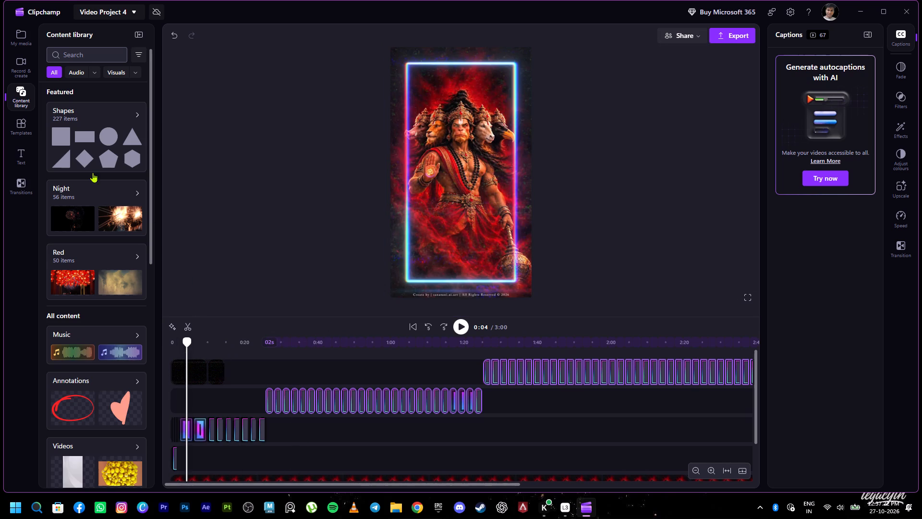
# Export the video in 1080p quality with the file name Video Project 4.
pyautogui.click(745, 40)
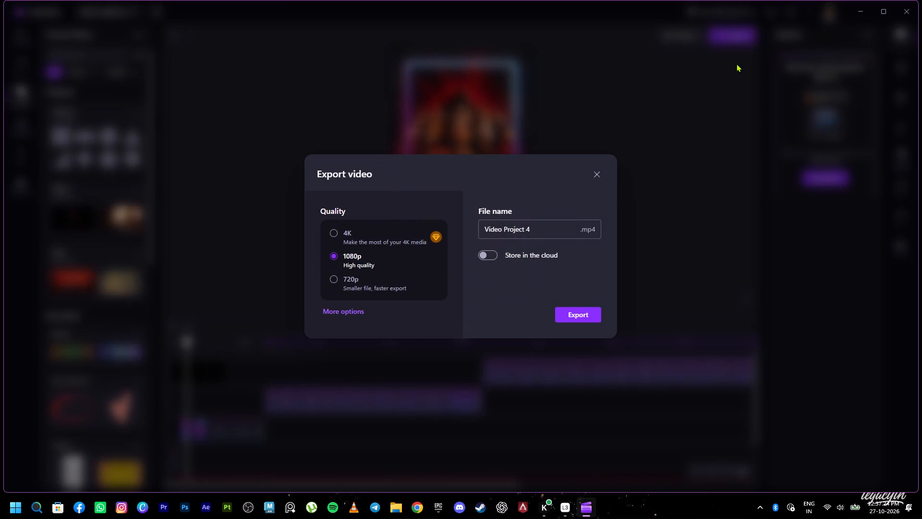
pyautogui.click(589, 316)
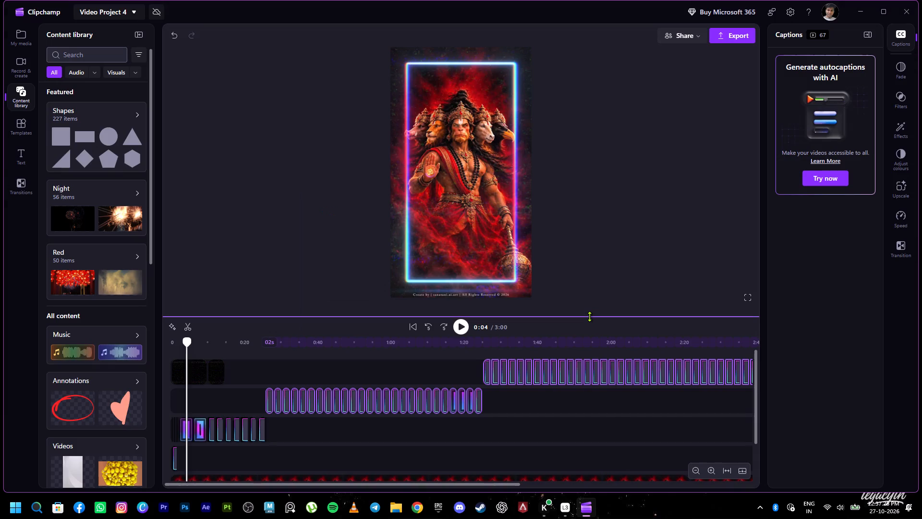
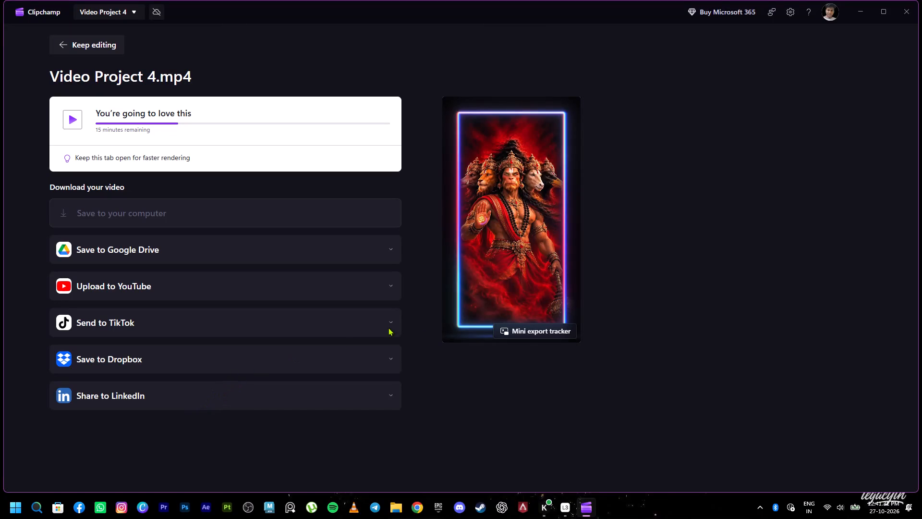
# Examine the Google Drive saving options and the YouTube upload options for the exported video.
pyautogui.click(389, 249)
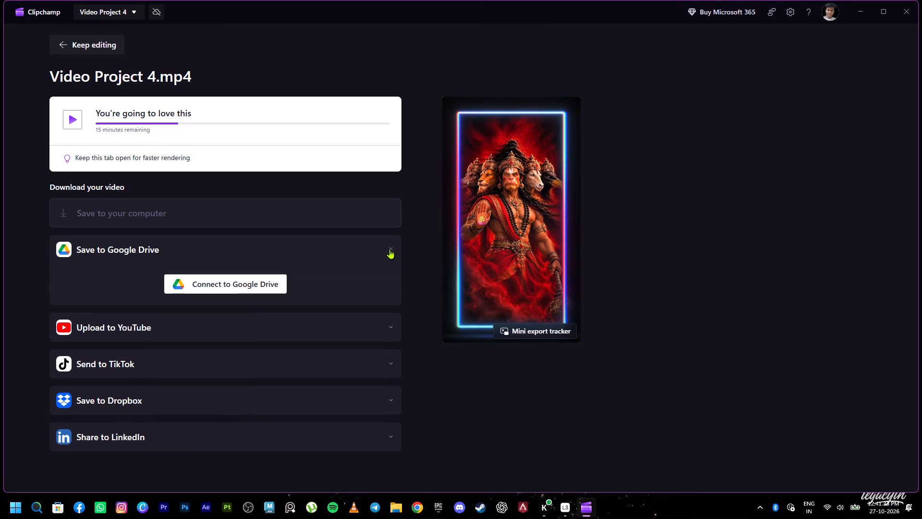
pyautogui.click(389, 249)
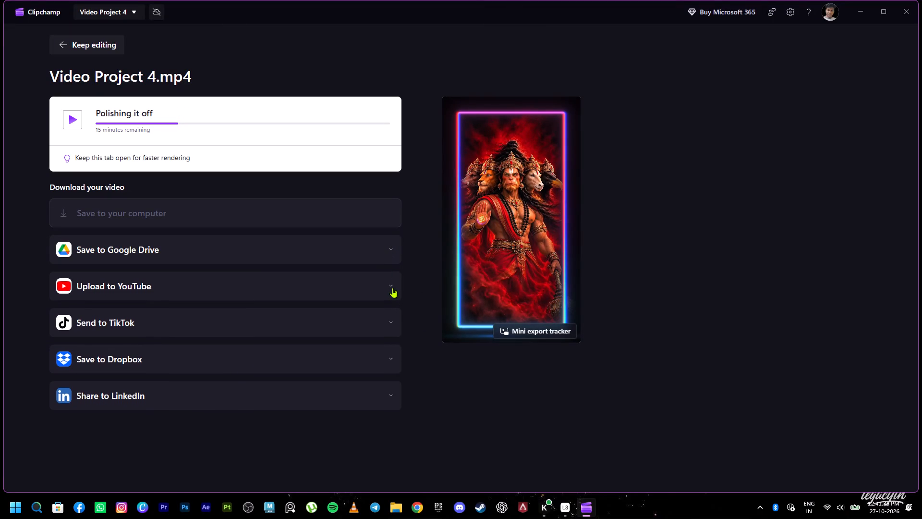
pyautogui.click(392, 288)
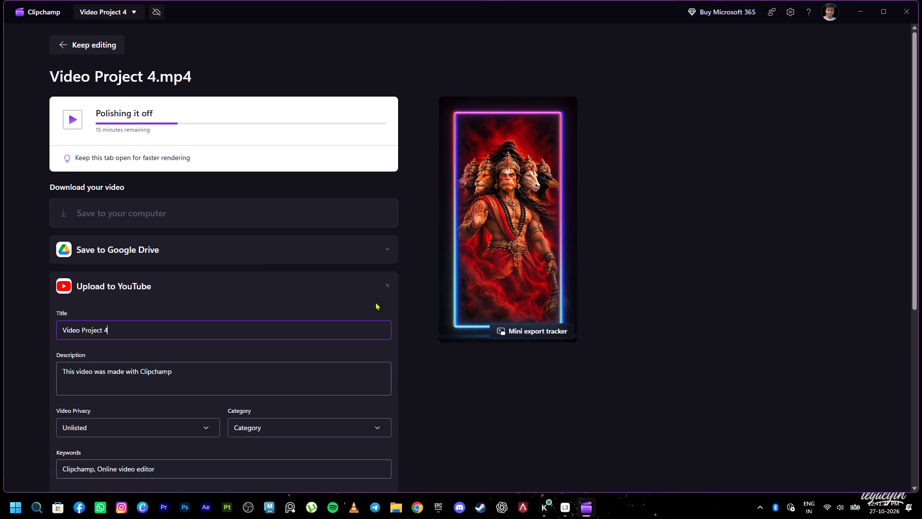
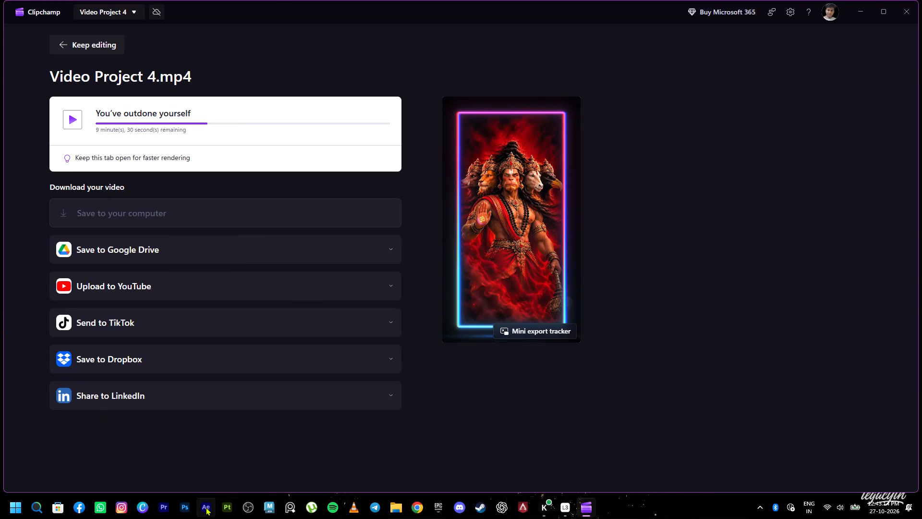
# Launch Adobe After Effects, continue with the known compatibility issues, and enter the empty workspace without importing a file.
pyautogui.click(206, 507)
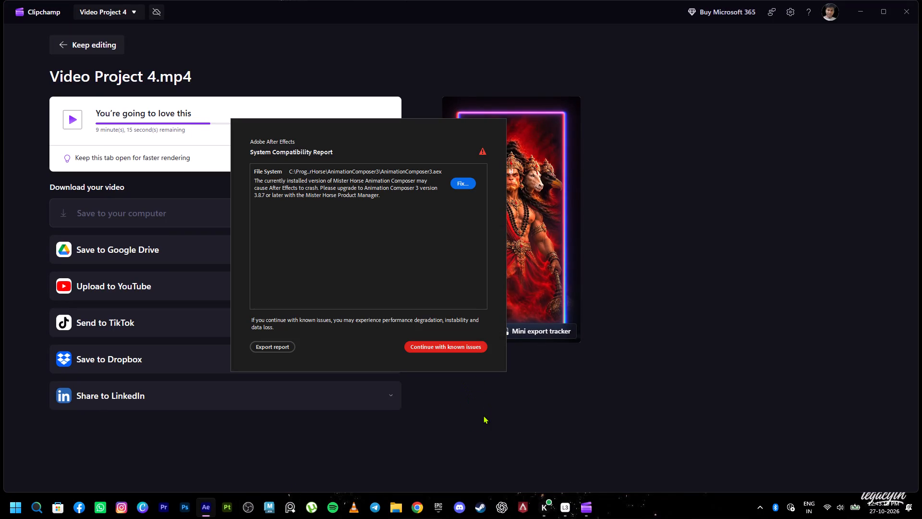
pyautogui.click(450, 348)
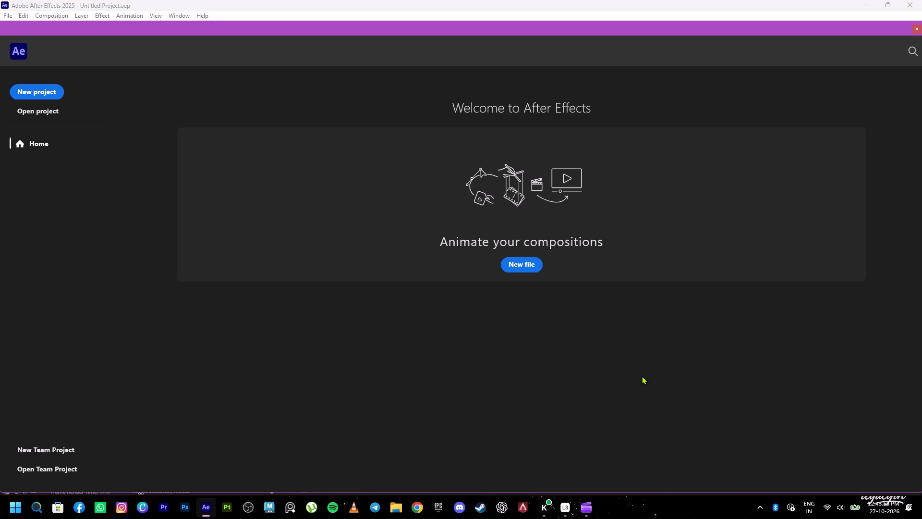
pyautogui.click(508, 267)
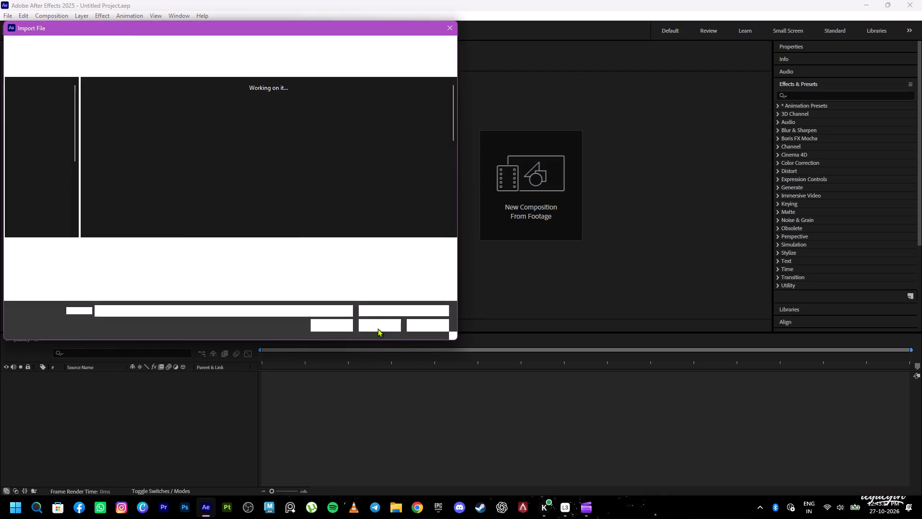
pyautogui.click(451, 31)
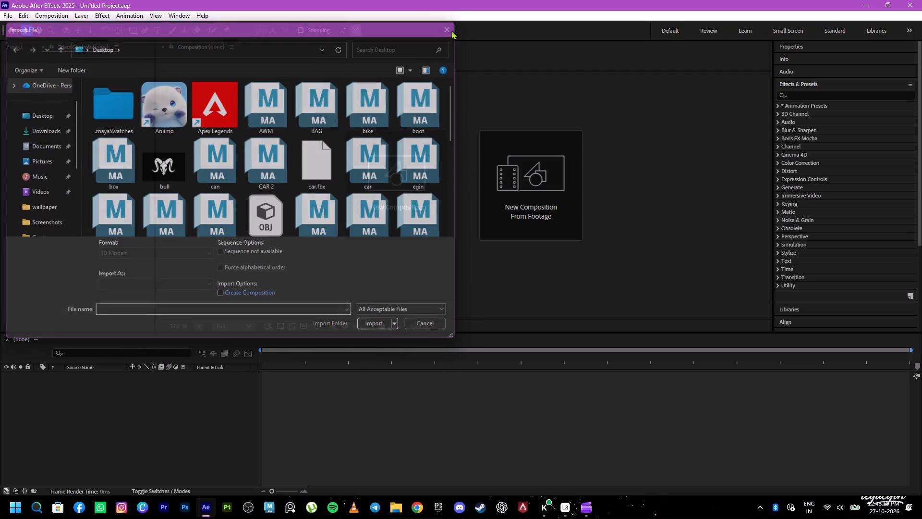
# Start a new composition and name it hanuman.
pyautogui.click(400, 183)
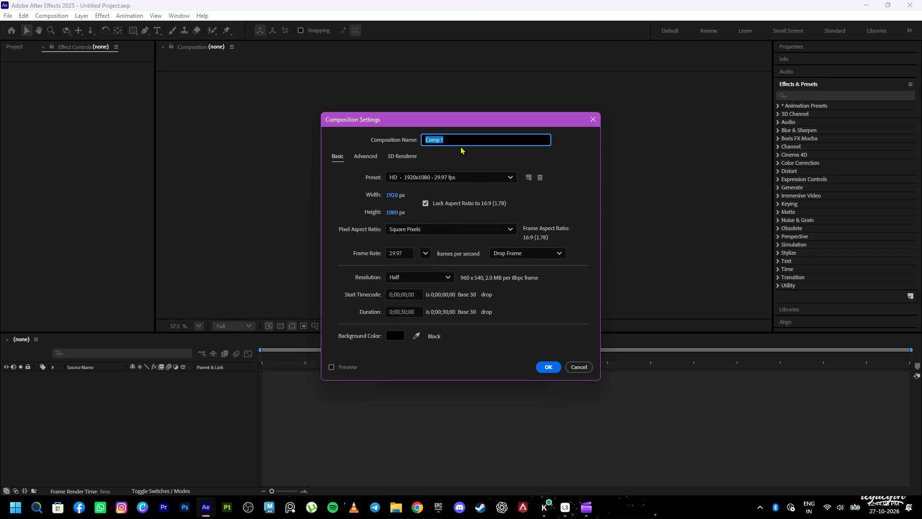
pyautogui.press('BackSpace')
pyautogui.write('hanuma')
pyautogui.press('n')
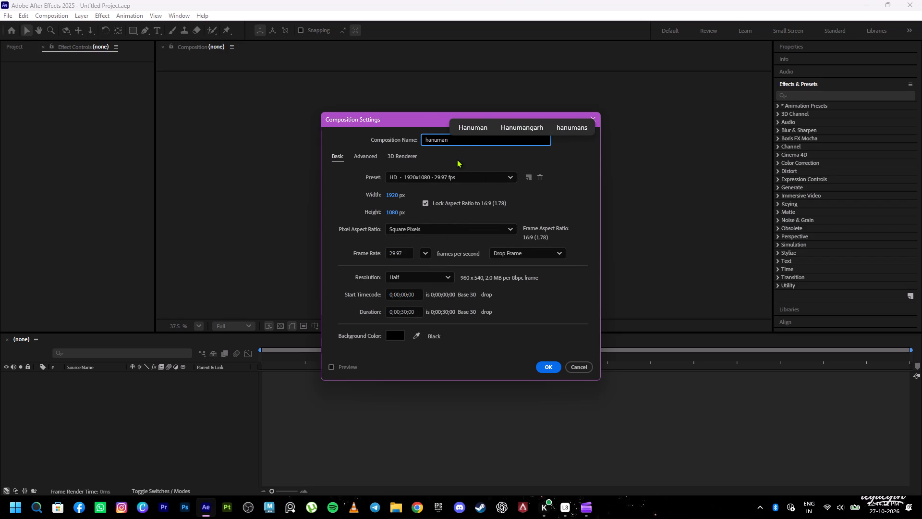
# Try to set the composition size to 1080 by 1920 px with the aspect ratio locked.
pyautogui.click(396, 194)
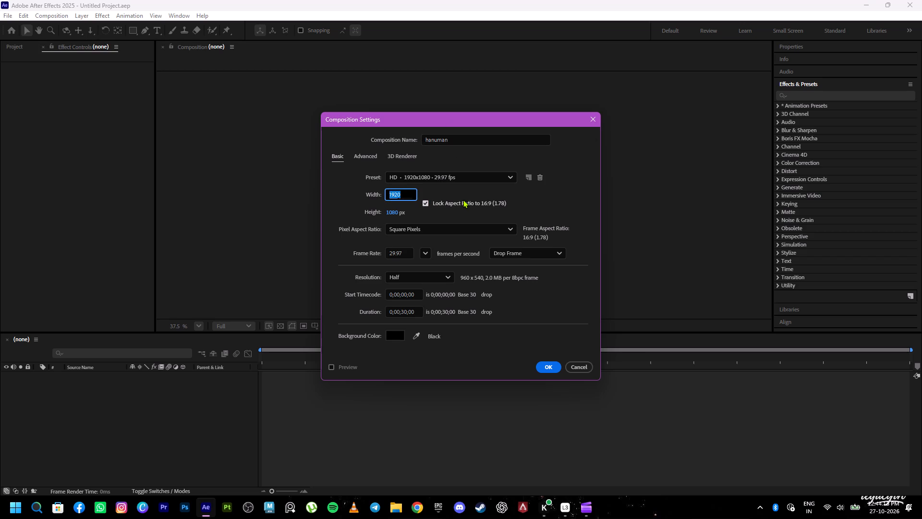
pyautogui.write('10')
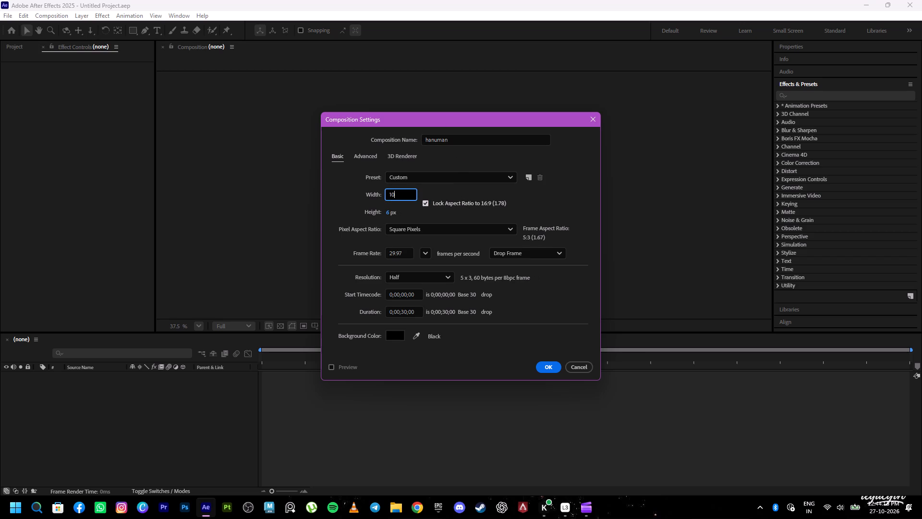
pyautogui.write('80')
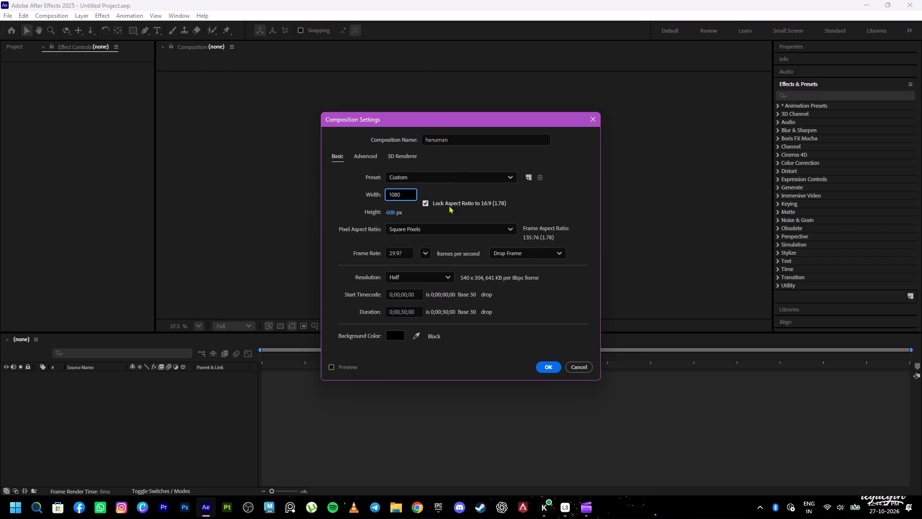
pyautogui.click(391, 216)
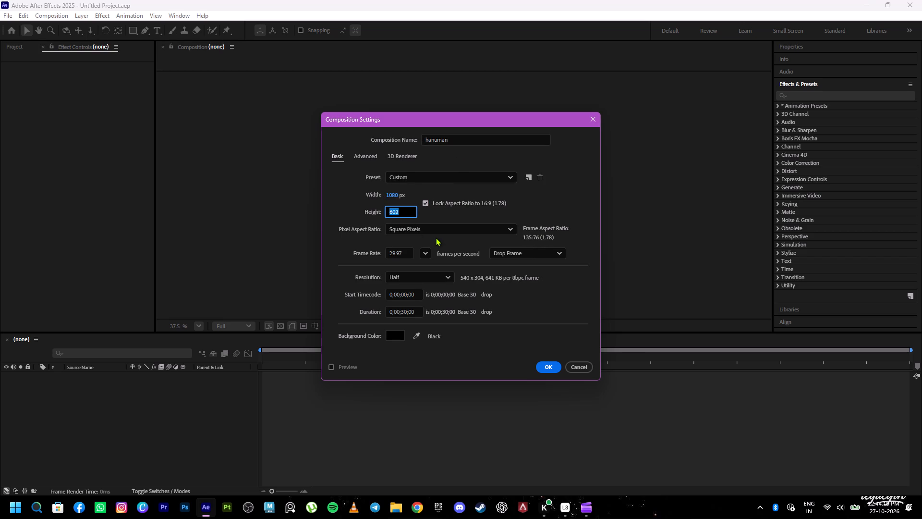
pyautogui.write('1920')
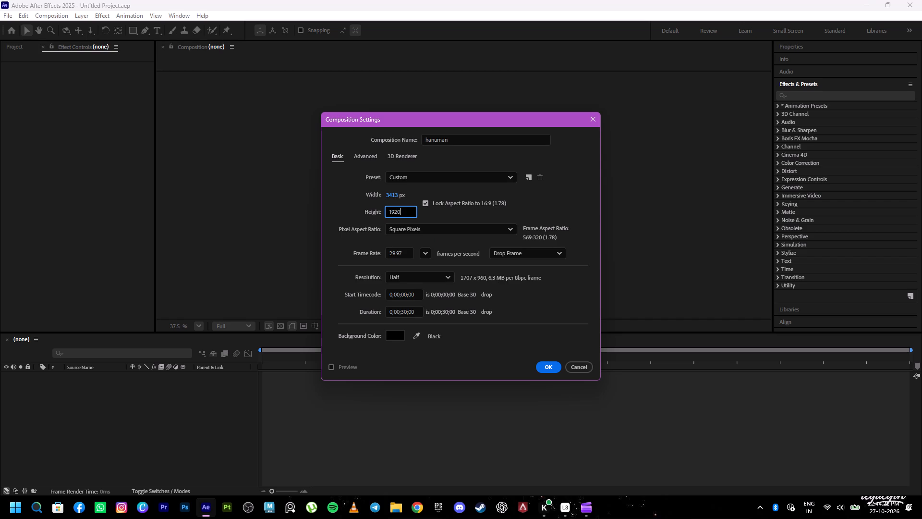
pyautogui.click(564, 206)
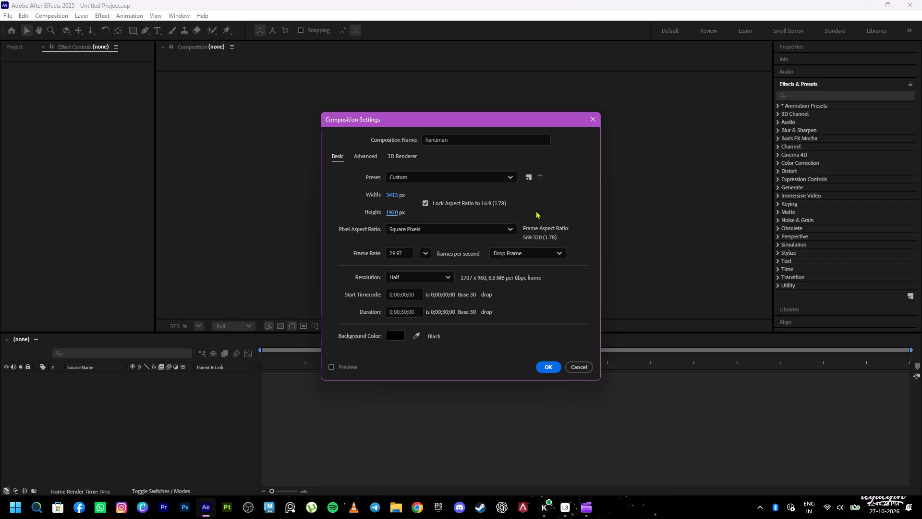
# Set the composition width to 1080 px.
pyautogui.click(389, 193)
pyautogui.write('1080')
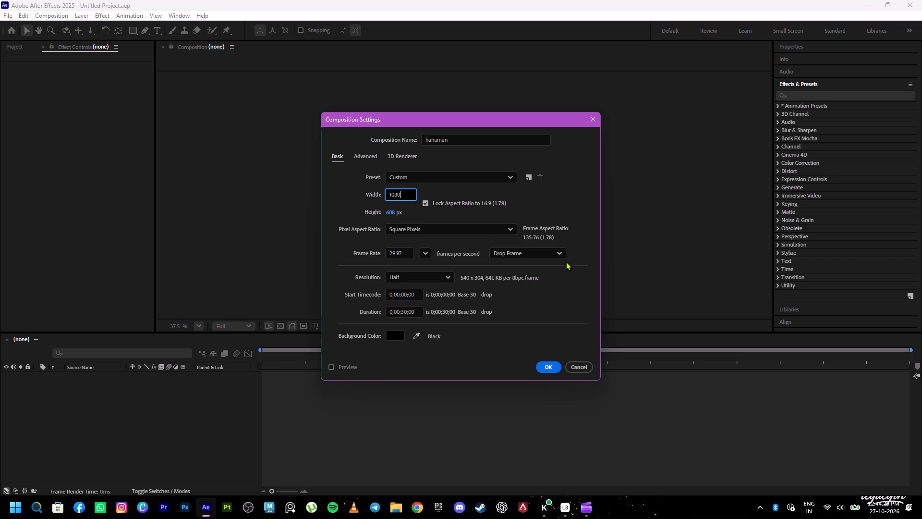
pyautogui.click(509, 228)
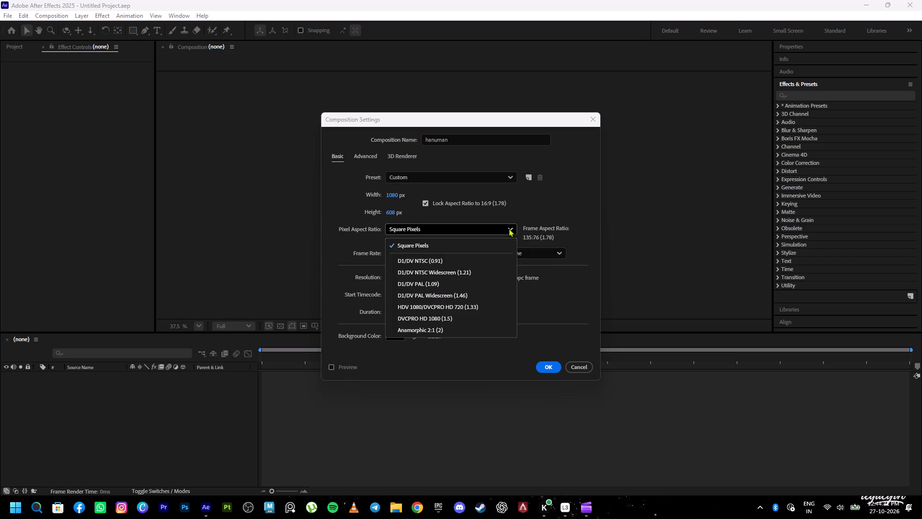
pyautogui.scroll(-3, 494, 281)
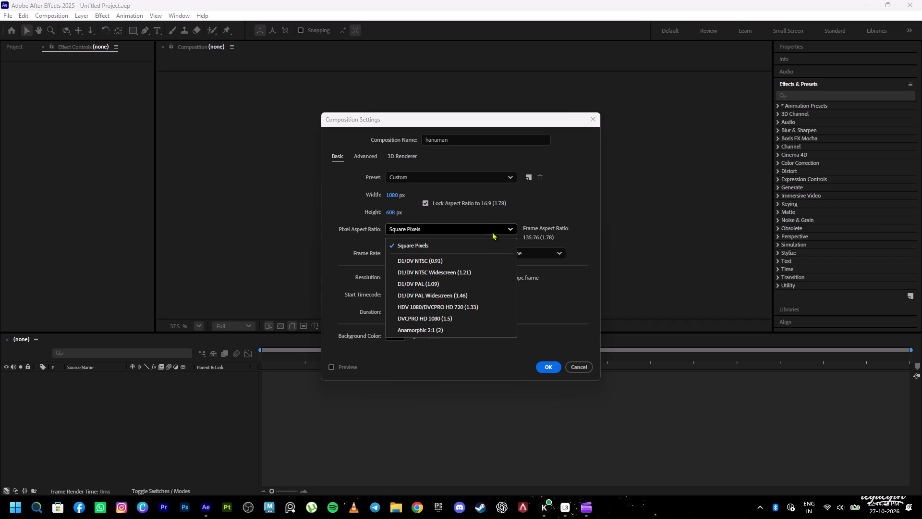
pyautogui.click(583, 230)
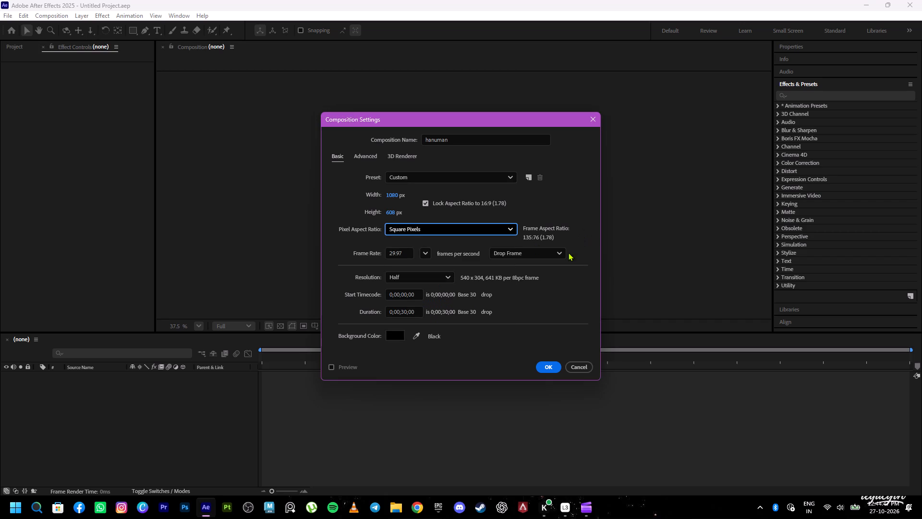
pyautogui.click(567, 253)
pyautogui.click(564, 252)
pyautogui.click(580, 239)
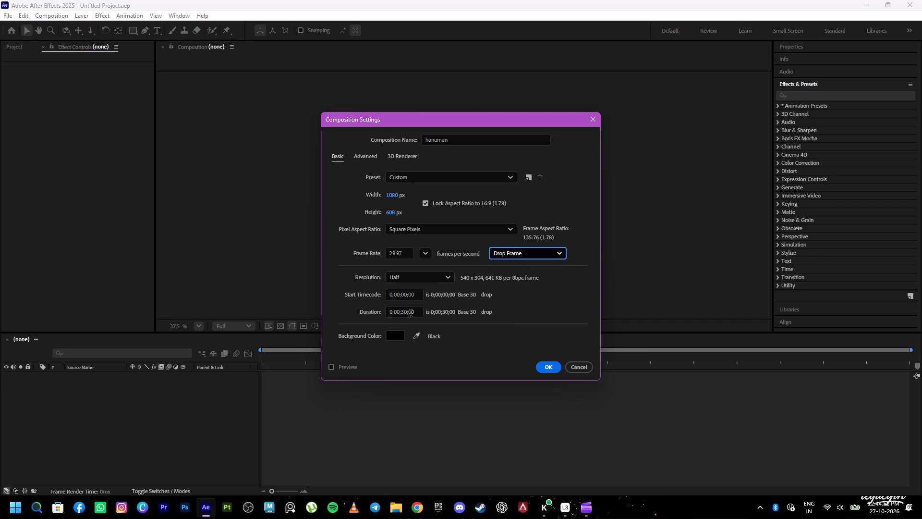
# Unlock the composition's aspect ratio and set its height to 1920 px.
pyautogui.click(426, 202)
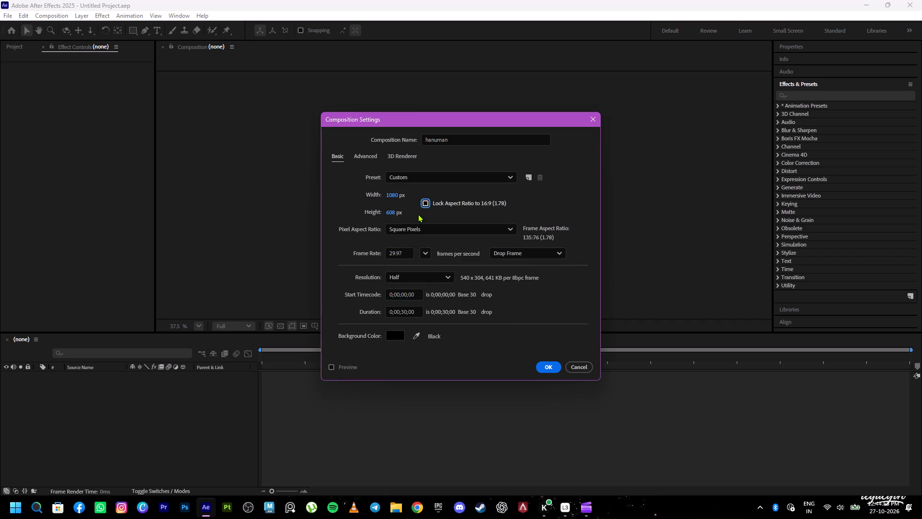
pyautogui.click(393, 195)
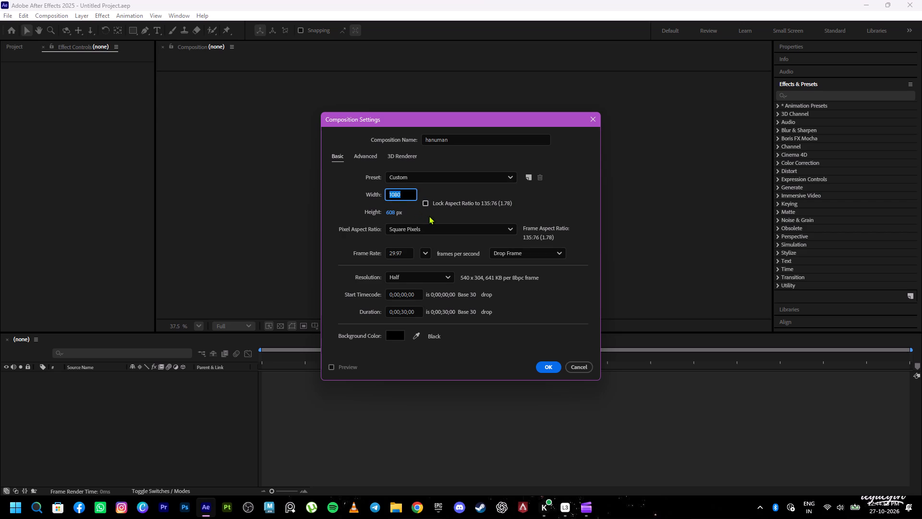
pyautogui.click(395, 212)
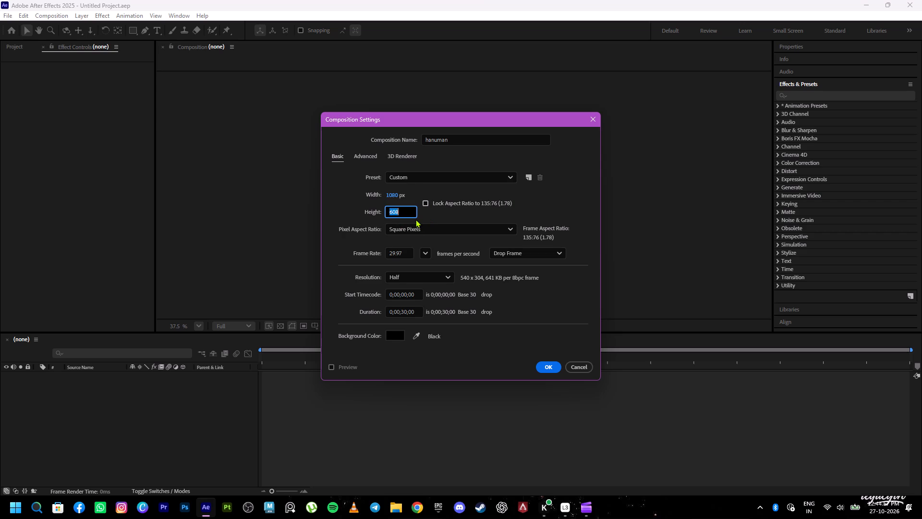
pyautogui.write('1920')
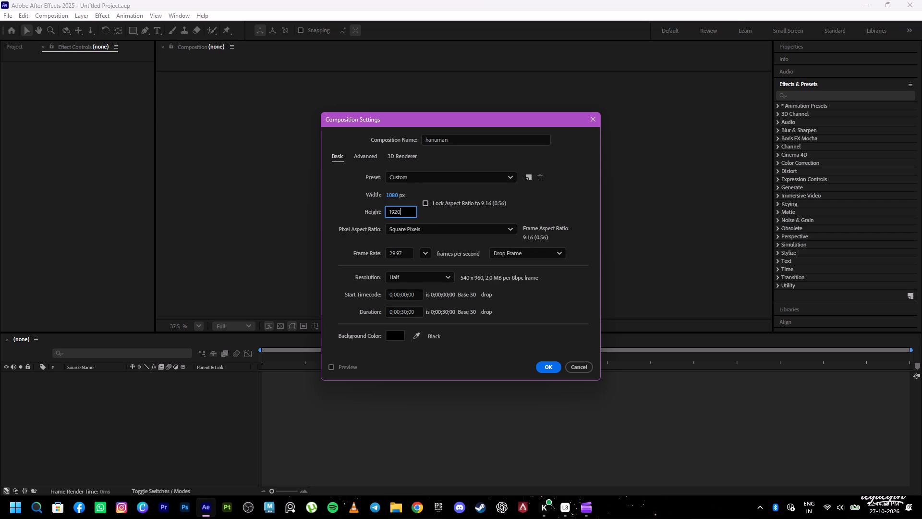
pyautogui.click(470, 210)
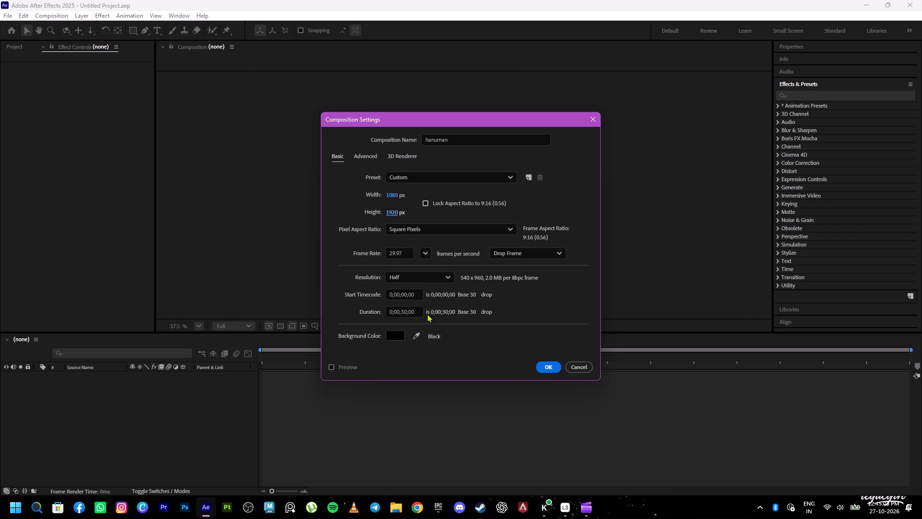
# Set the duration to 0;05;30;00 and create the hanuman composition.
pyautogui.click(400, 312)
pyautogui.press('BackSpace')
pyautogui.press('5')
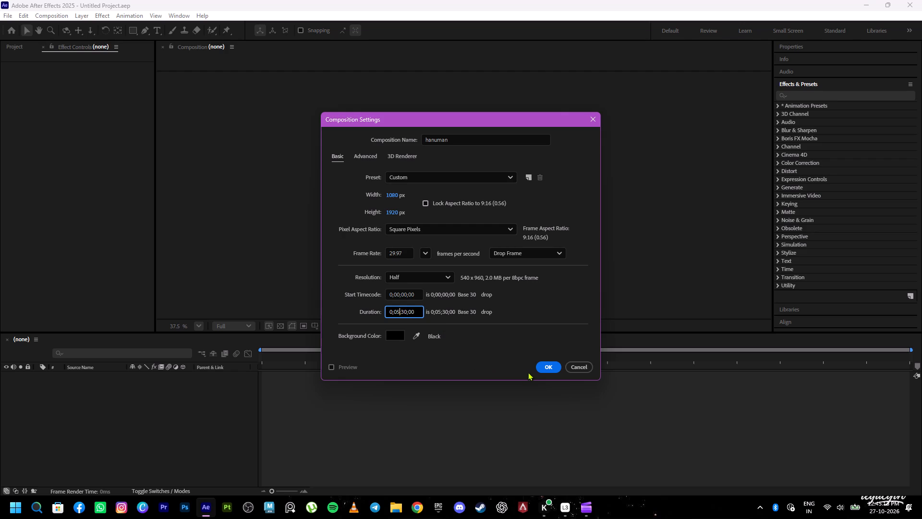
pyautogui.click(552, 368)
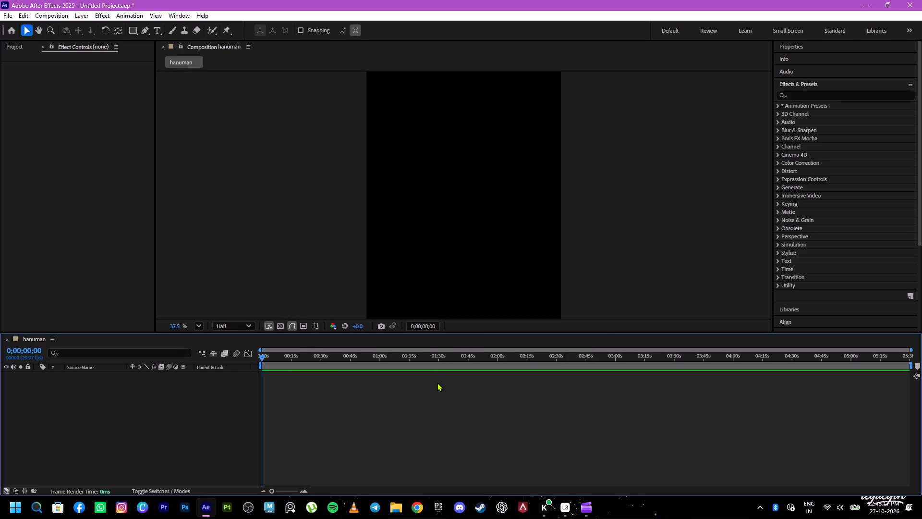
# Show the project's items in After Effects and check the video export progress in Clipchamp.
pyautogui.scroll(-3, 471, 255)
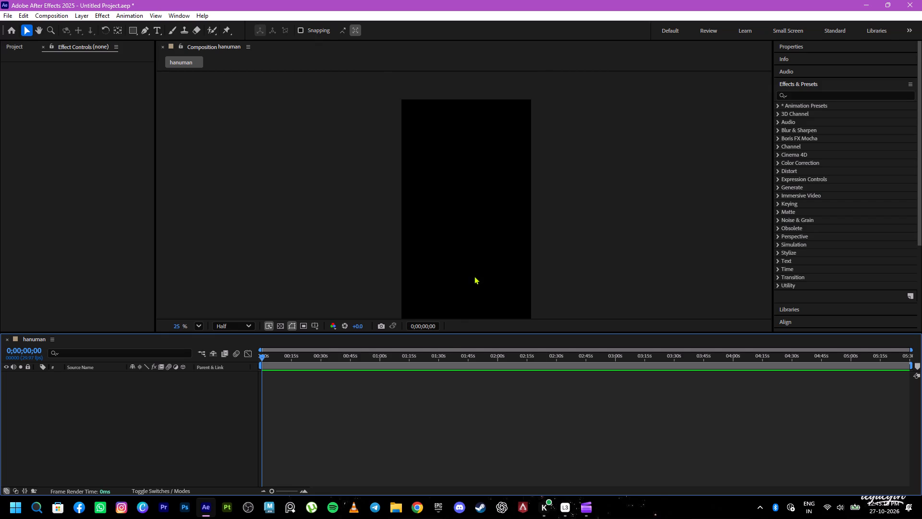
pyautogui.moveTo(474, 275); pyautogui.dragTo(468, 256, button='middle')
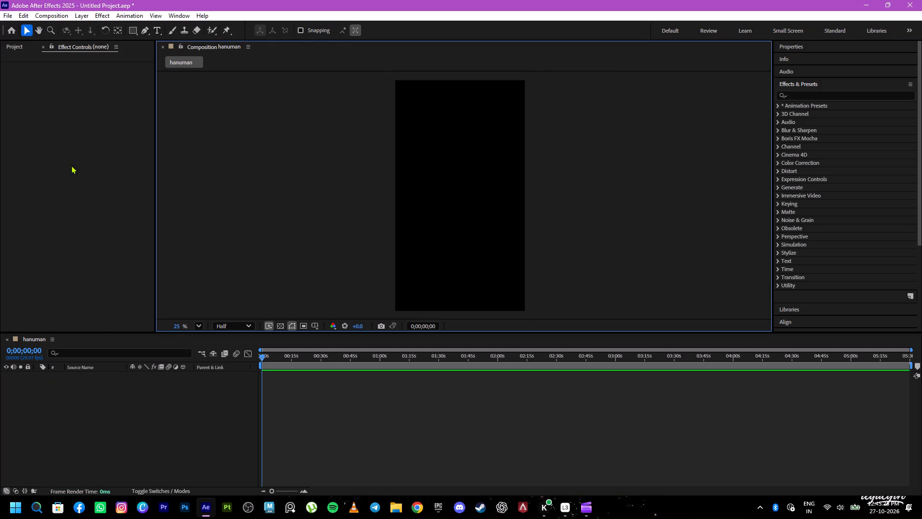
pyautogui.click(17, 43)
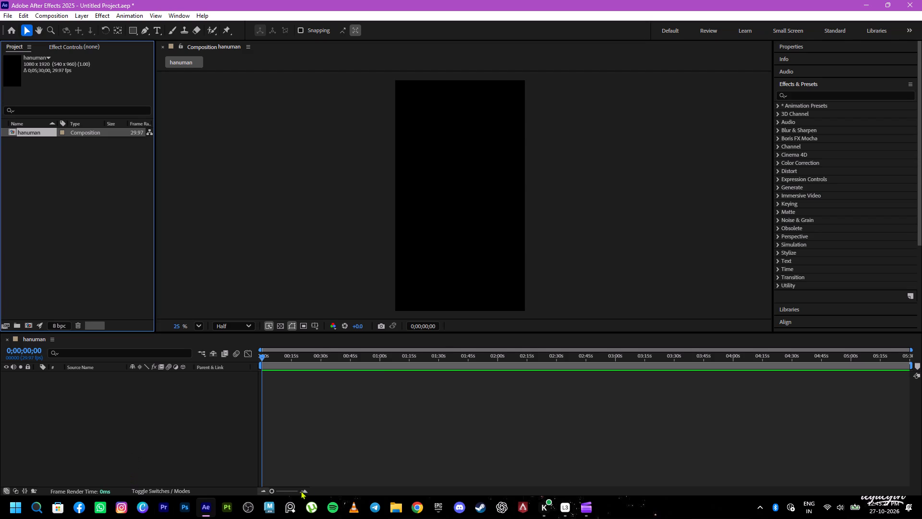
pyautogui.click(594, 510)
pyautogui.click(594, 510)
# Import the WhatsApp Audio 11.28.15 AM and WhatsApp Video 11.53.51 AM files from the Downloads folder into the After Effects project.
pyautogui.click(401, 508)
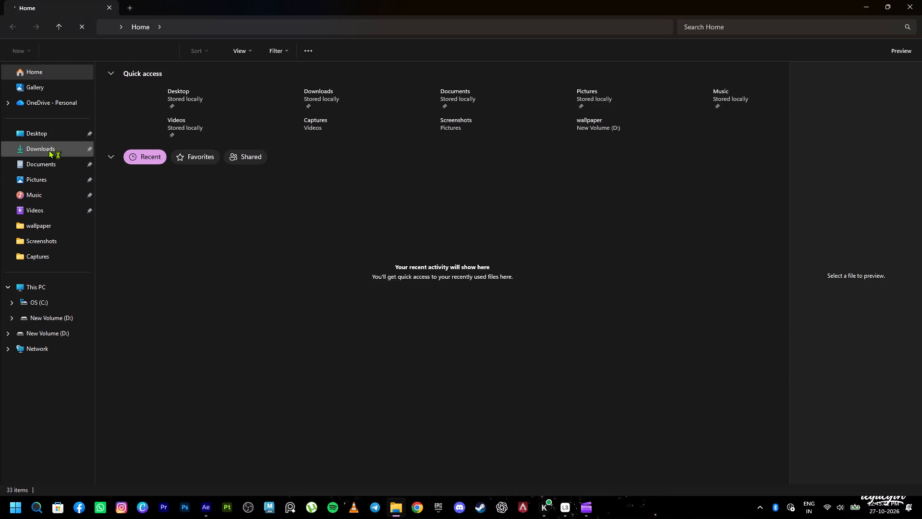
pyautogui.click(49, 149)
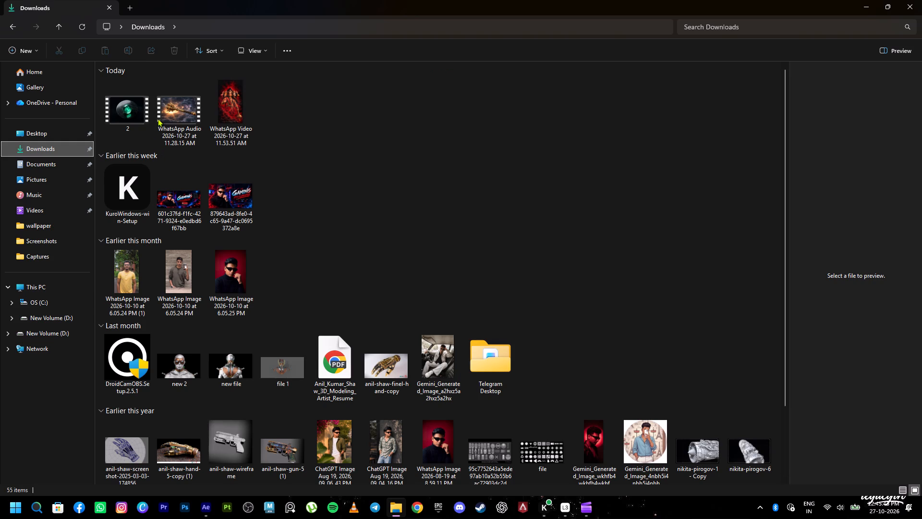
pyautogui.click(183, 114)
pyautogui.keyDown('ctrl'); pyautogui.click(218, 107); pyautogui.keyUp('ctrl')
pyautogui.moveTo(228, 90); pyautogui.dragTo(229, 112)
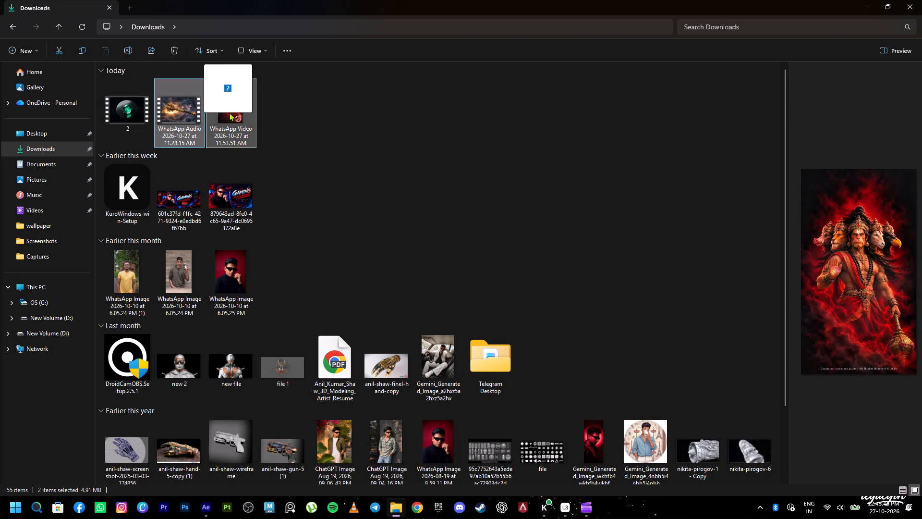
pyautogui.moveTo(229, 112); pyautogui.dragTo(96, 197)
pyautogui.hotkey('alt', 'Tab')
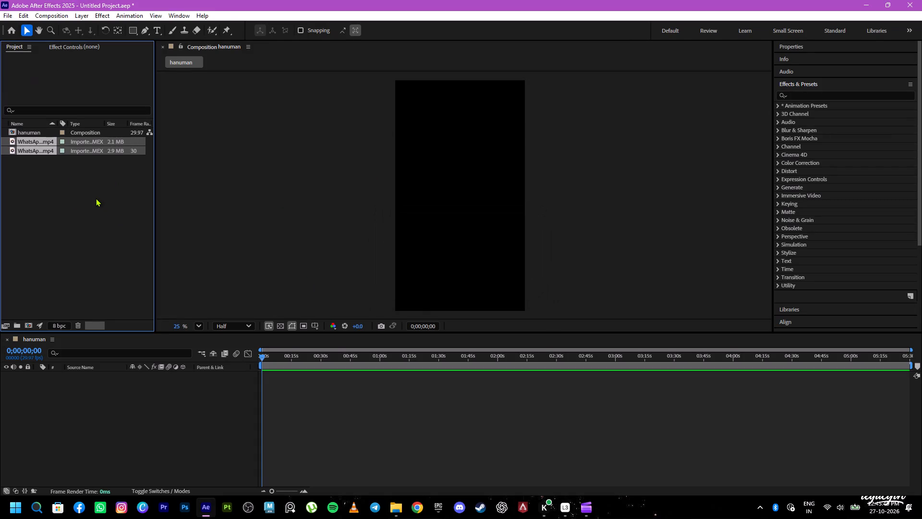
pyautogui.click(96, 197)
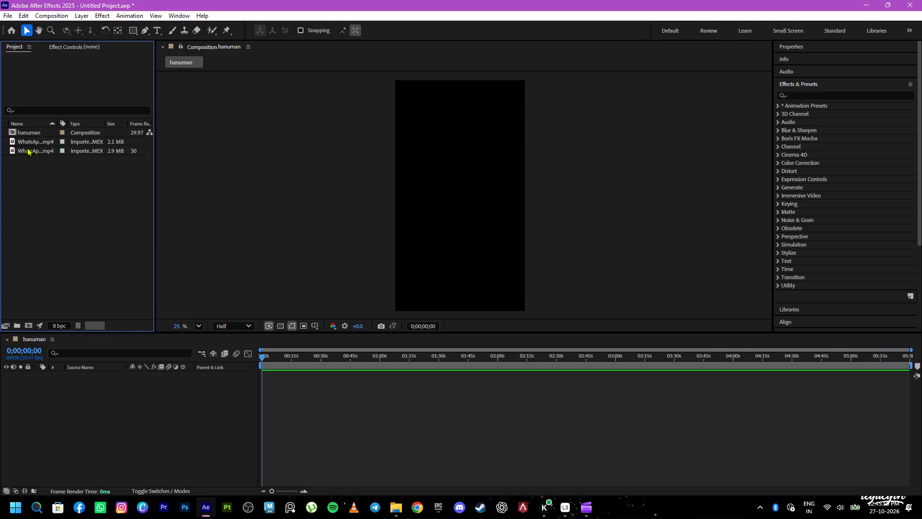
# Add the WhatsApp Audio 11.28.15 AM clip to the hanuman timeline and shift its layer to the start of the composition.
pyautogui.click(28, 142)
pyautogui.moveTo(28, 142); pyautogui.dragTo(275, 387)
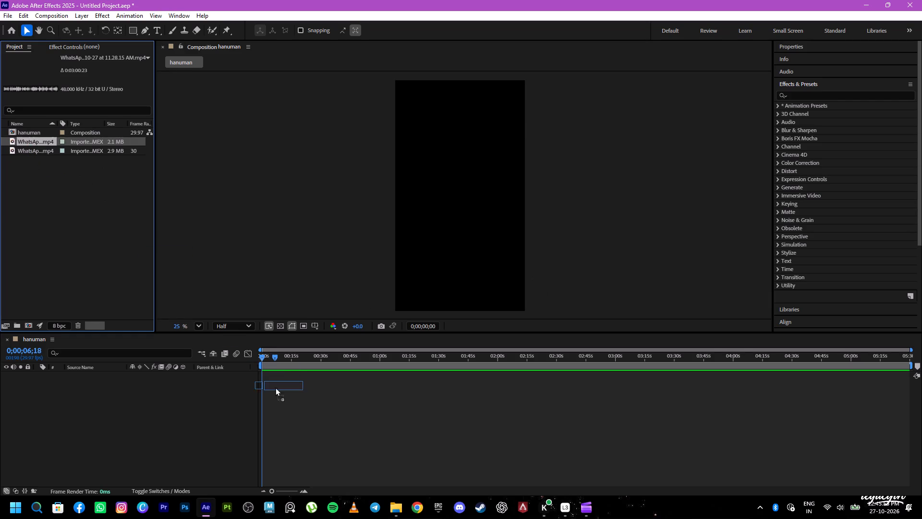
pyautogui.moveTo(275, 387); pyautogui.dragTo(279, 395)
pyautogui.click(33, 148)
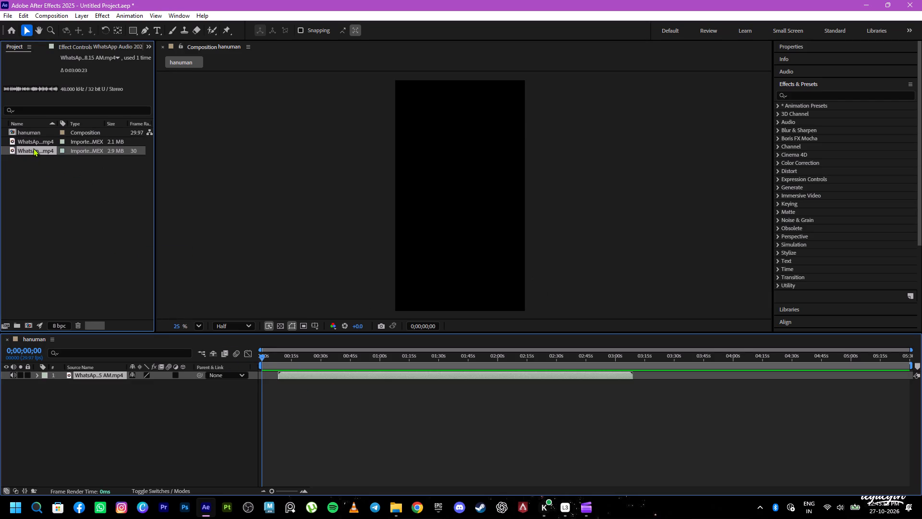
pyautogui.moveTo(323, 374); pyautogui.dragTo(297, 369)
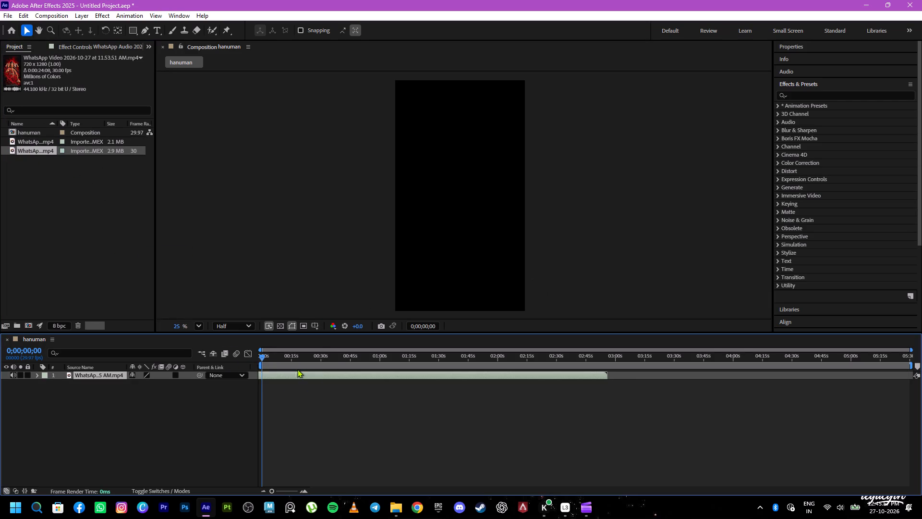
pyautogui.moveTo(297, 369); pyautogui.dragTo(304, 371)
pyautogui.moveTo(304, 371); pyautogui.dragTo(303, 371)
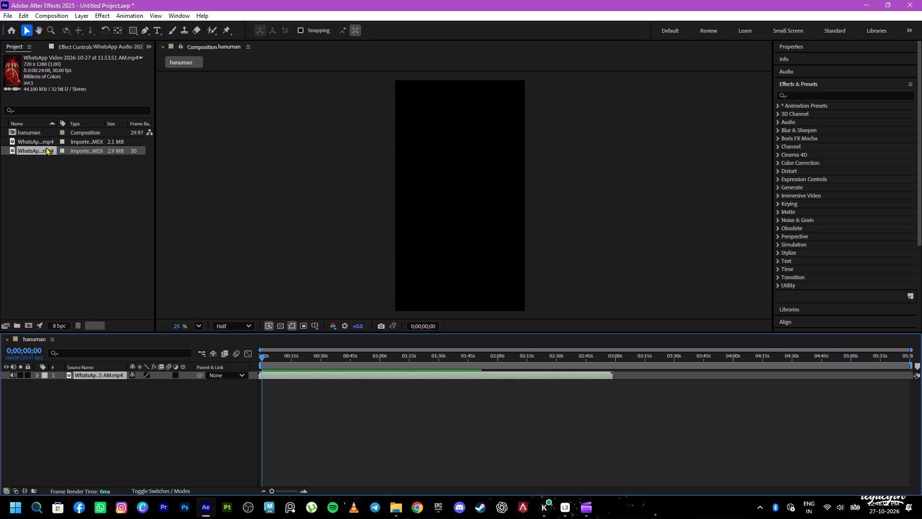
# Place the WhatsApp Video 11.53.51 AM clip above the audio layer and align it with the start of the timeline.
pyautogui.moveTo(46, 148); pyautogui.dragTo(114, 373)
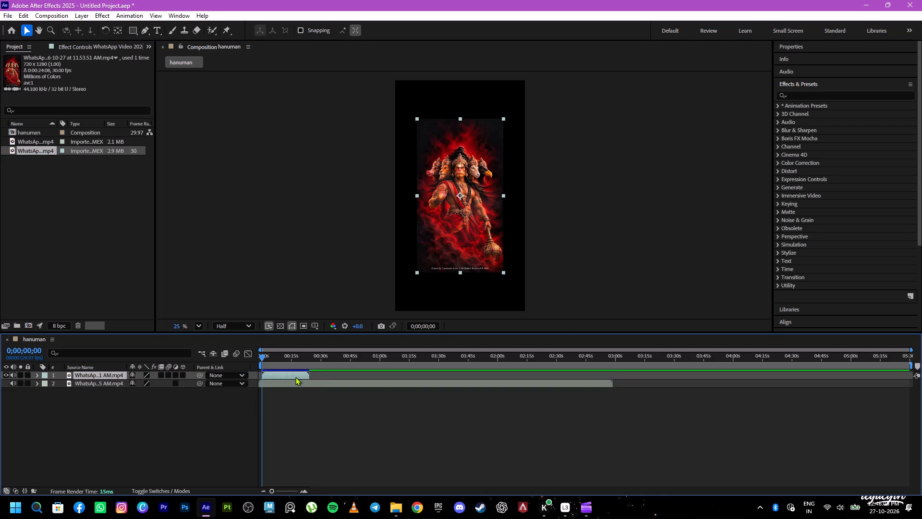
pyautogui.keyDown('alt'); pyautogui.click(295, 377); pyautogui.keyUp('alt')
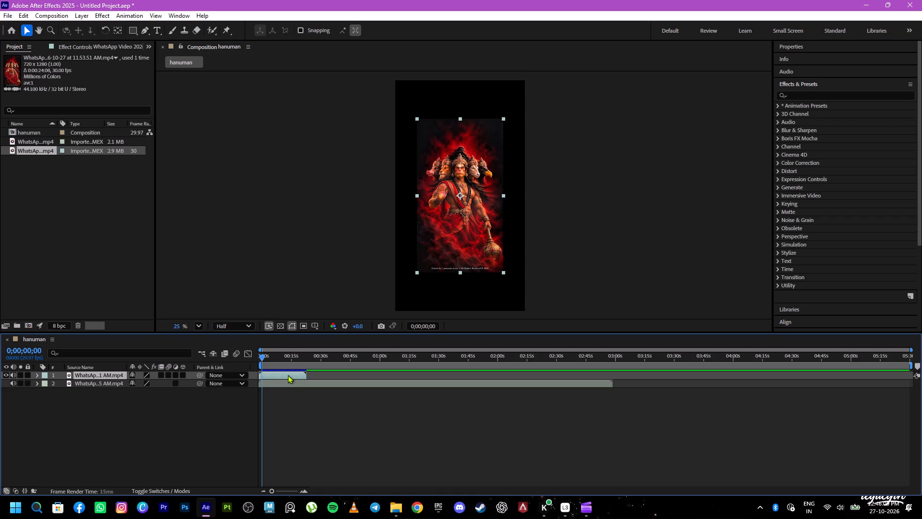
pyautogui.keyDown('ctrl'); pyautogui.moveTo(279, 375); pyautogui.dragTo(300, 378); pyautogui.keyUp('ctrl')
pyautogui.click(293, 373)
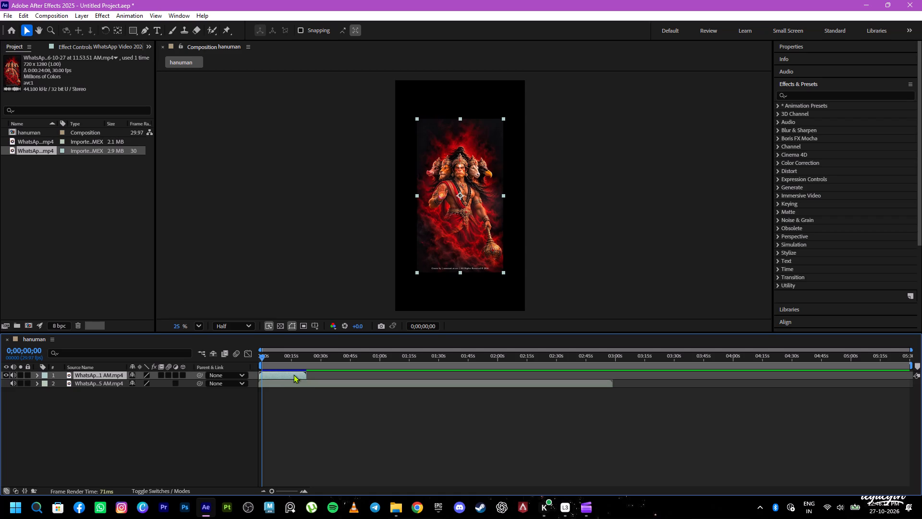
pyautogui.keyDown('alt'); pyautogui.click(293, 374); pyautogui.keyUp('alt')
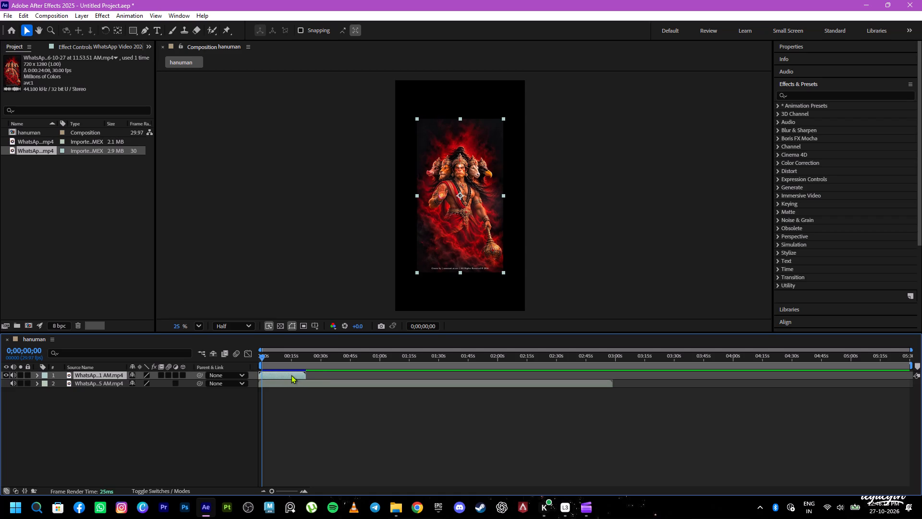
pyautogui.click(291, 374)
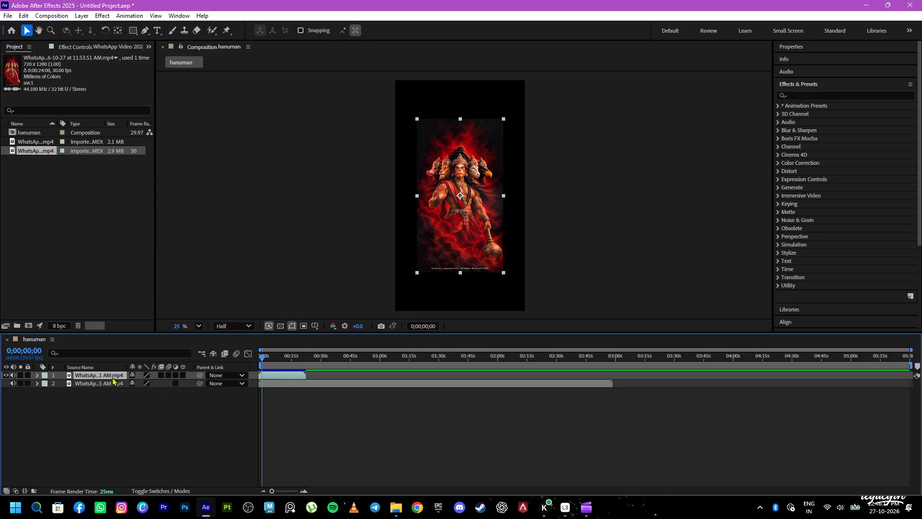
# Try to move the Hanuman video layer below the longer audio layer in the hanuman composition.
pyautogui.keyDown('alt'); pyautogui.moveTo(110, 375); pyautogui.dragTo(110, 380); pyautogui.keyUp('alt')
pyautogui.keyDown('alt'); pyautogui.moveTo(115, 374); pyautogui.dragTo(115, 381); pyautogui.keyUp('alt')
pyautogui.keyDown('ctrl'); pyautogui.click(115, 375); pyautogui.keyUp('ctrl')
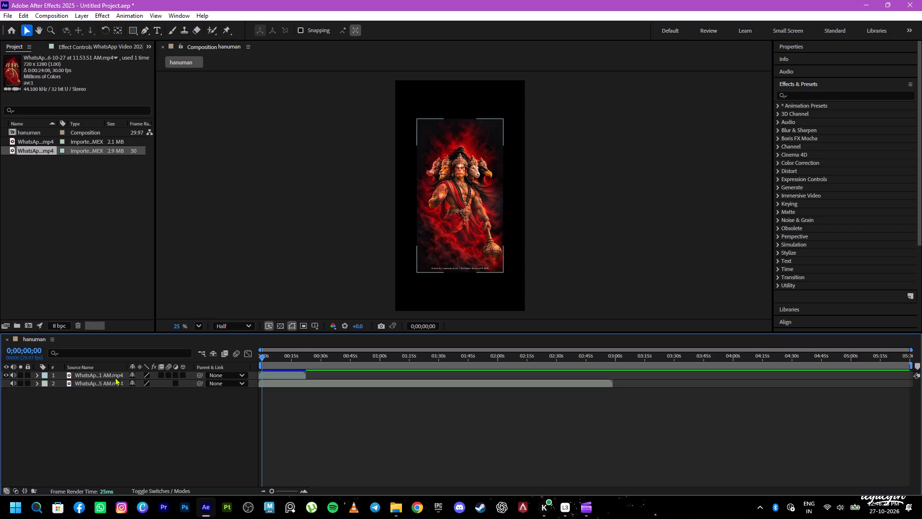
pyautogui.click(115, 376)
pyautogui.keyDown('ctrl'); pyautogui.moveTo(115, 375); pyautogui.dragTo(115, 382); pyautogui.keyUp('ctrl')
# Scale the Hanuman video layer up from its corner until it fills the whole vertical composition frame.
pyautogui.keyDown('ctrl'); pyautogui.click(473, 222); pyautogui.keyUp('ctrl')
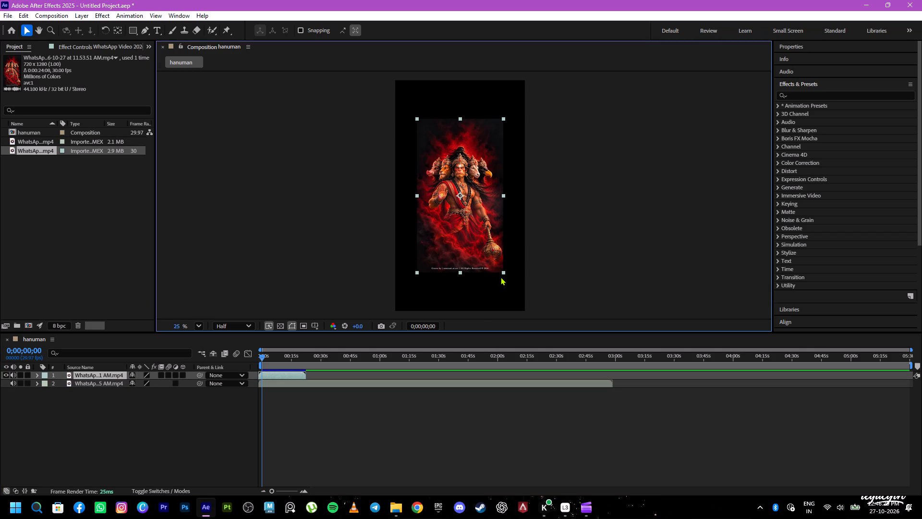
pyautogui.moveTo(504, 273); pyautogui.dragTo(521, 309)
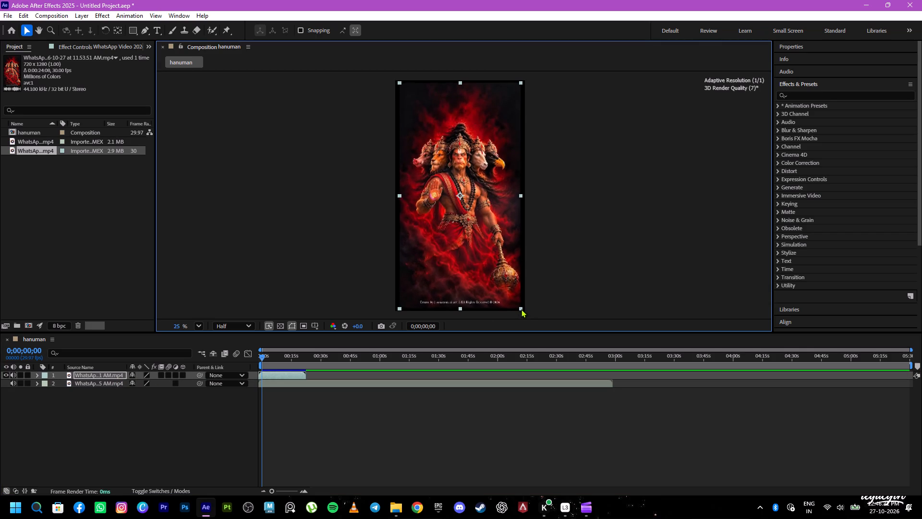
pyautogui.moveTo(521, 309); pyautogui.dragTo(526, 311)
pyautogui.click(565, 259)
# Play a preview of the hanuman composition with the enlarged video.
pyautogui.press('space')
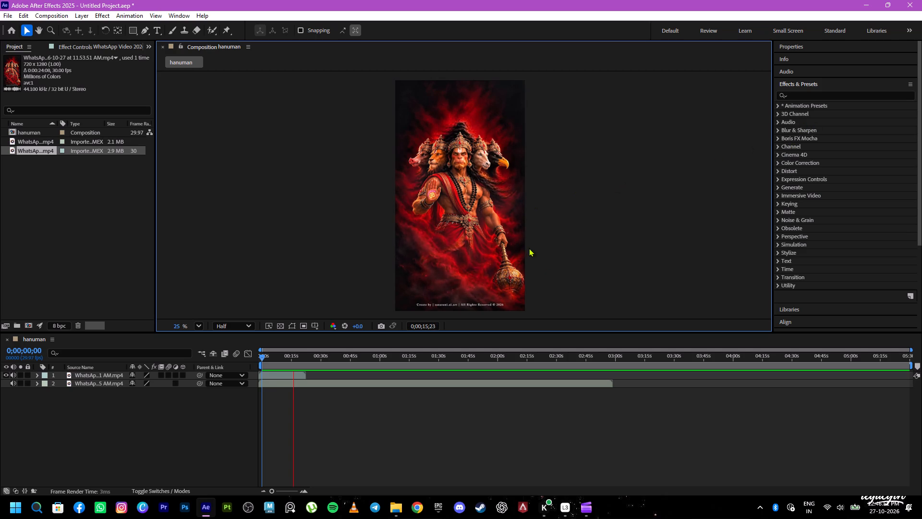
pyautogui.press('space')
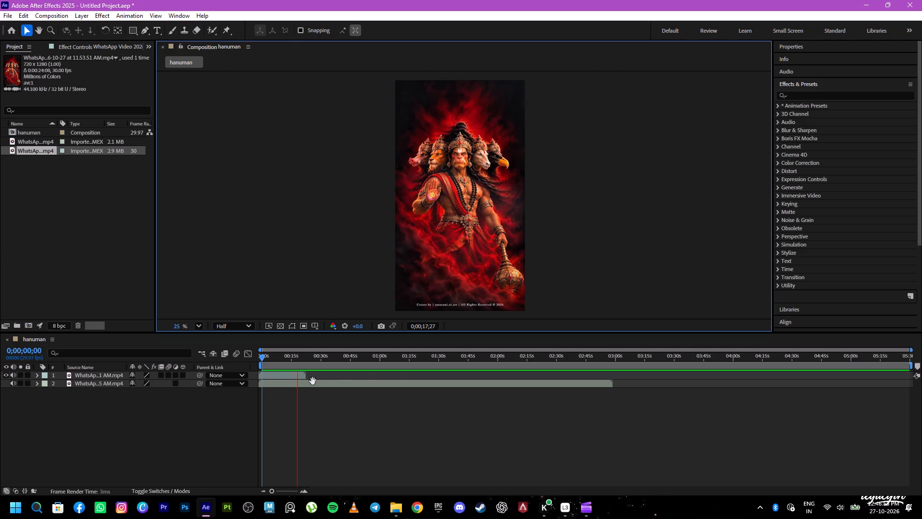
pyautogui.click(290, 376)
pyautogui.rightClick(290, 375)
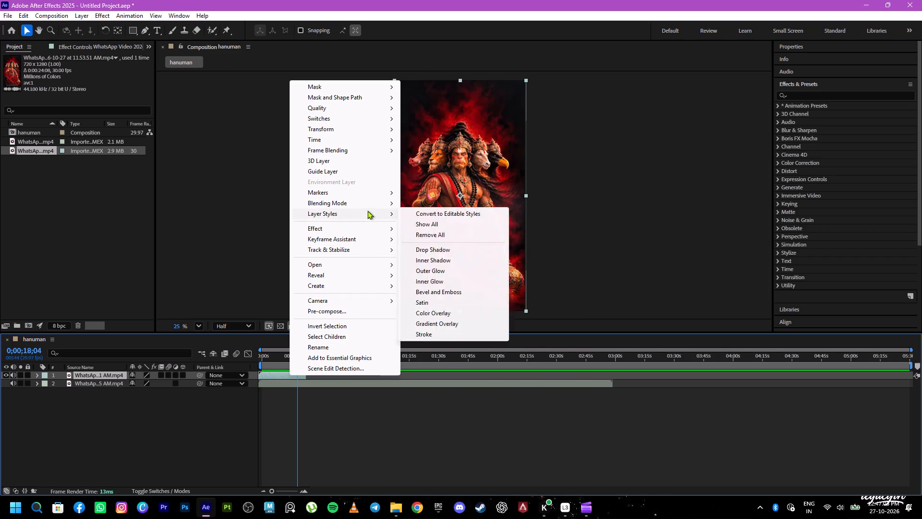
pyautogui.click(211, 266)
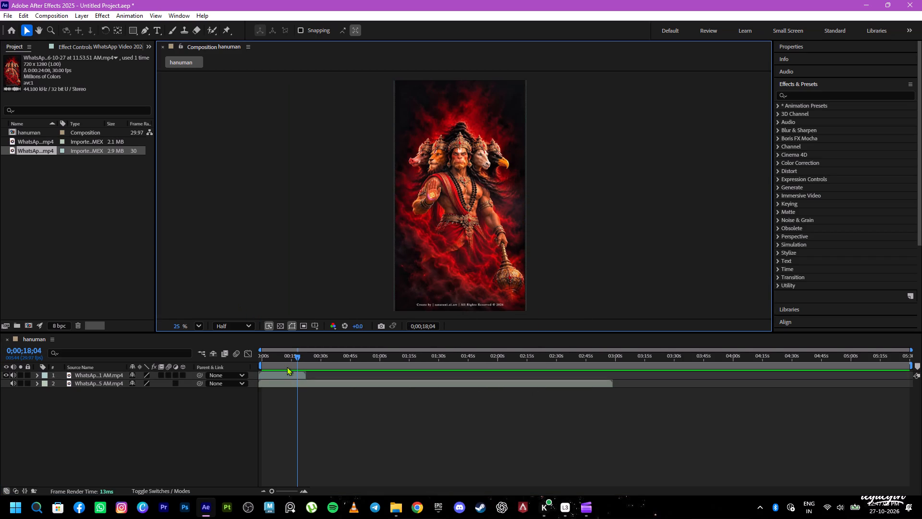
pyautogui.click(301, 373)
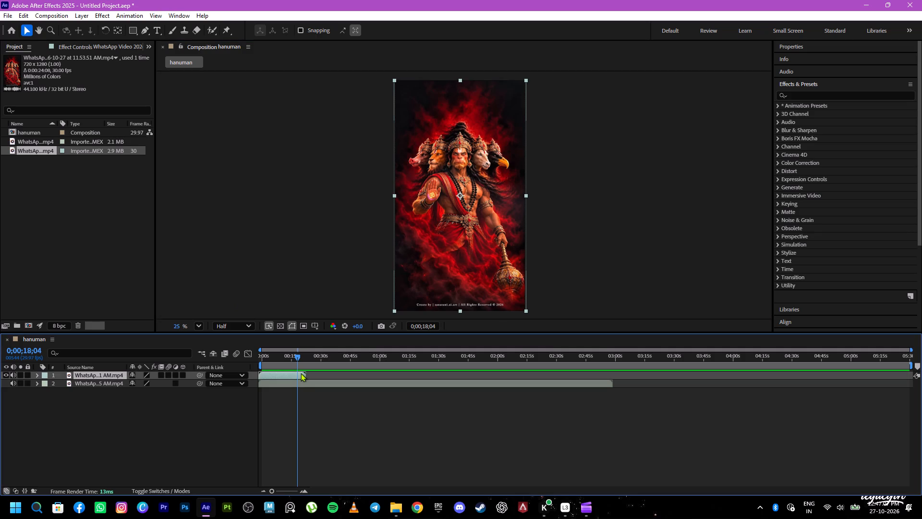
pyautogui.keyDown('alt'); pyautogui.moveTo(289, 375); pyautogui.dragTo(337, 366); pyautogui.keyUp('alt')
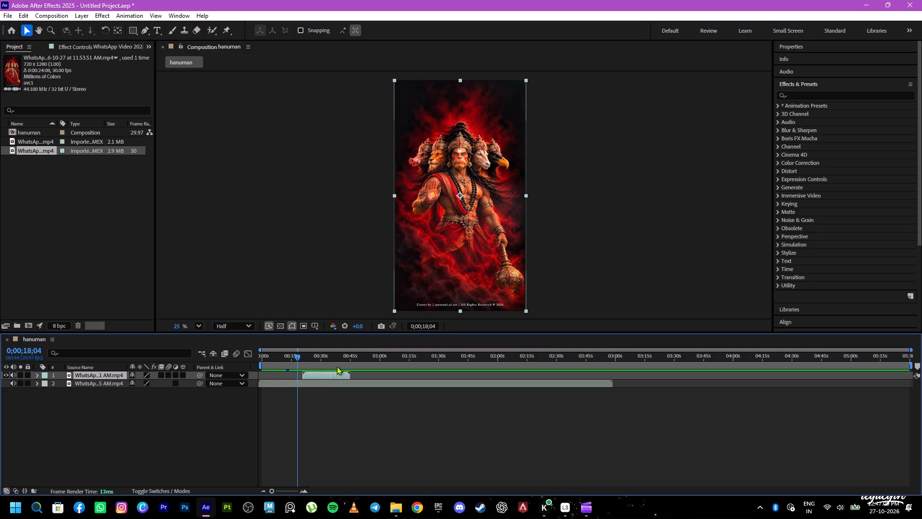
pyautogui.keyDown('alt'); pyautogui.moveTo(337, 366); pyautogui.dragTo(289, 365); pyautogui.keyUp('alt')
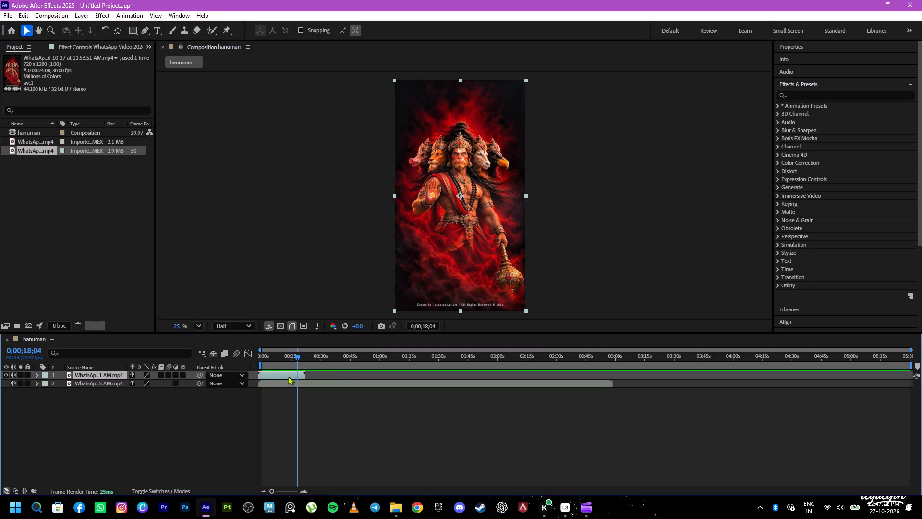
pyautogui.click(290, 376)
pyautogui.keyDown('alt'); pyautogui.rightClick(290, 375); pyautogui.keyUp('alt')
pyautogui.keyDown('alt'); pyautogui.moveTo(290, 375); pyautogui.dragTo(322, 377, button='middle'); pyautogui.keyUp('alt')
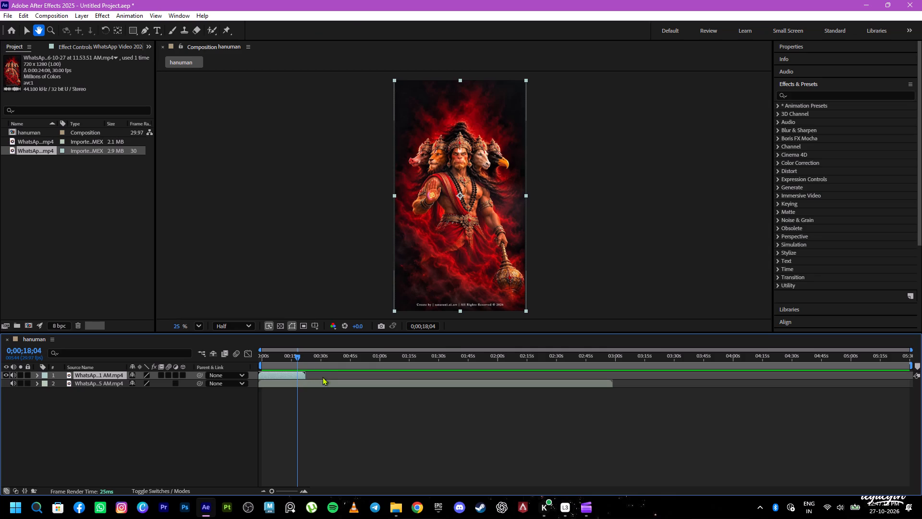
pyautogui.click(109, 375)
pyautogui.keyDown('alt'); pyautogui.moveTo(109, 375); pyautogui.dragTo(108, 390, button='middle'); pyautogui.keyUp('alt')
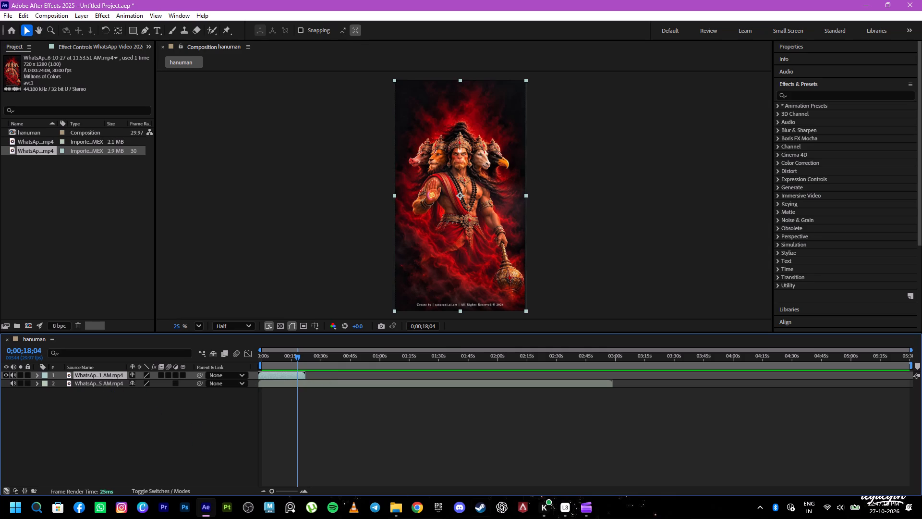
# Switch to Clipchamp to check the video export and return to After Effects.
pyautogui.click(588, 509)
pyautogui.click(588, 509)
# Enable motion blur for the Hanuman video layer in the hanuman composition.
pyautogui.click(169, 366)
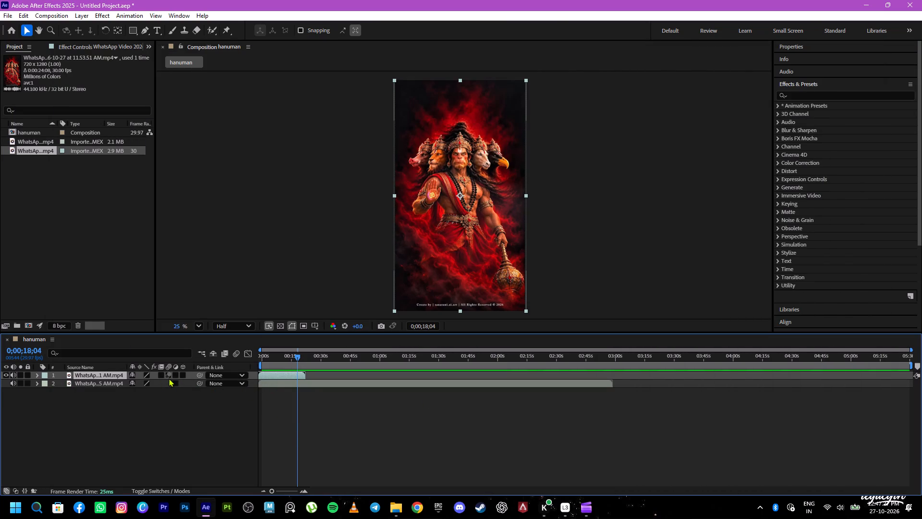
pyautogui.click(168, 373)
# Play the composition from the start while looking through the Stylize effects, and stop the playback.
pyautogui.moveTo(296, 357); pyautogui.dragTo(229, 367)
pyautogui.press('space')
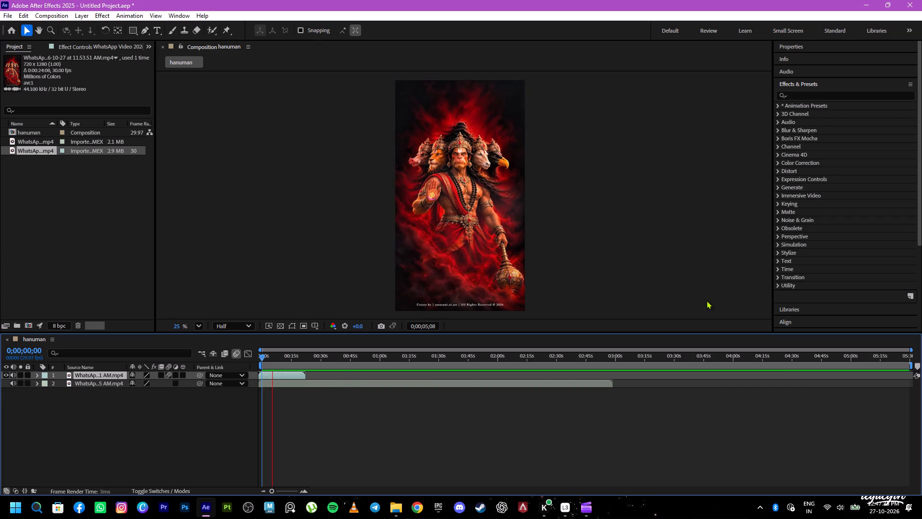
pyautogui.click(778, 252)
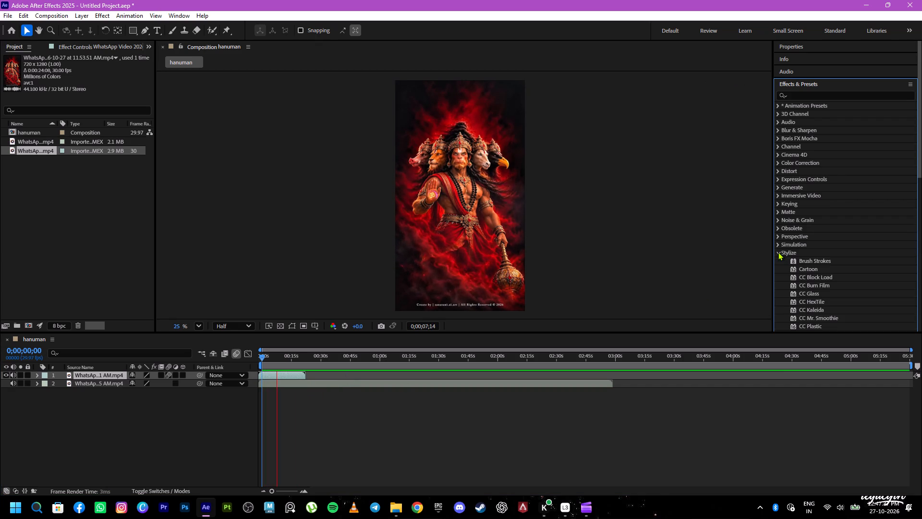
pyautogui.scroll(-4, 806, 262)
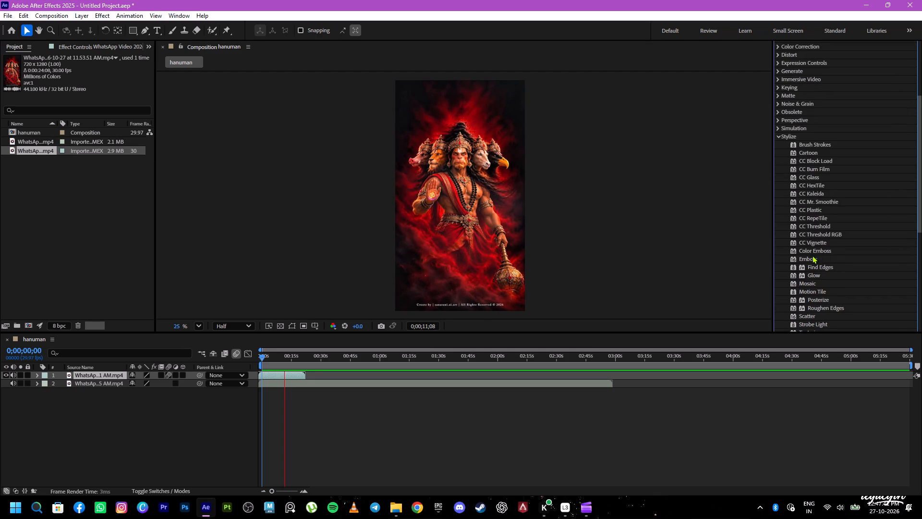
pyautogui.press('space')
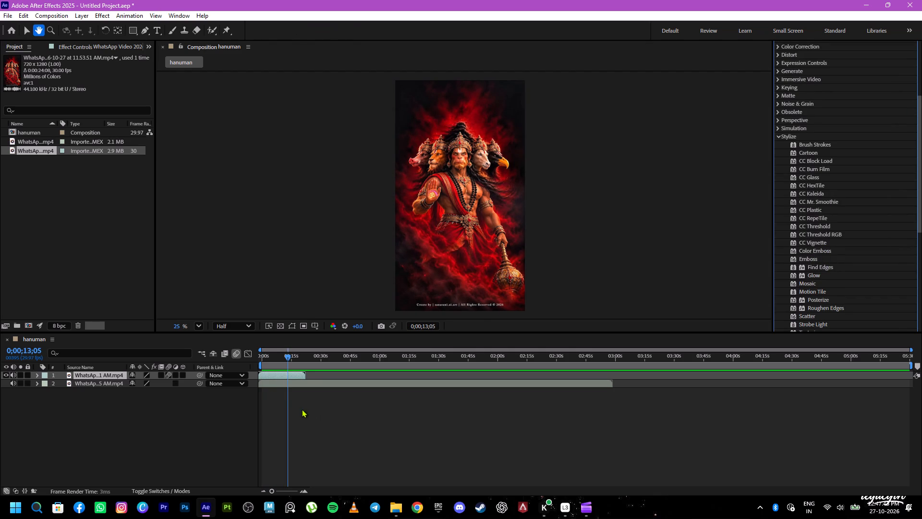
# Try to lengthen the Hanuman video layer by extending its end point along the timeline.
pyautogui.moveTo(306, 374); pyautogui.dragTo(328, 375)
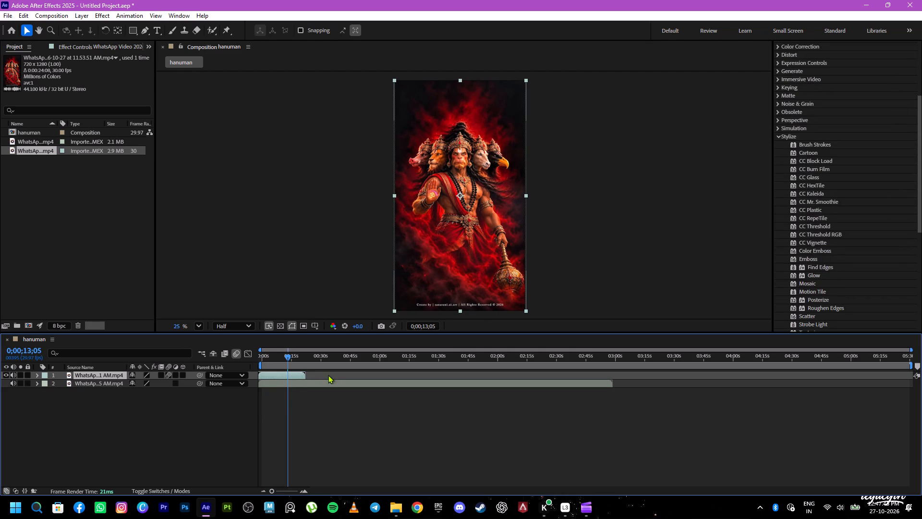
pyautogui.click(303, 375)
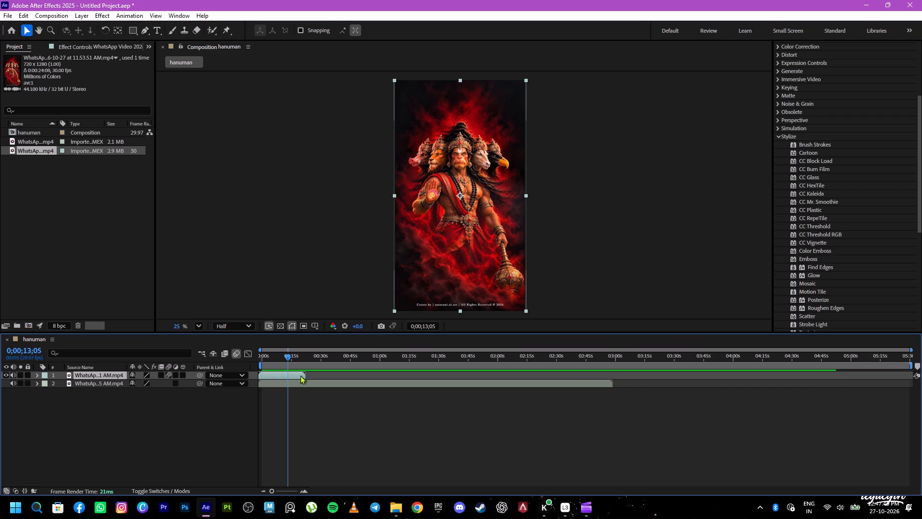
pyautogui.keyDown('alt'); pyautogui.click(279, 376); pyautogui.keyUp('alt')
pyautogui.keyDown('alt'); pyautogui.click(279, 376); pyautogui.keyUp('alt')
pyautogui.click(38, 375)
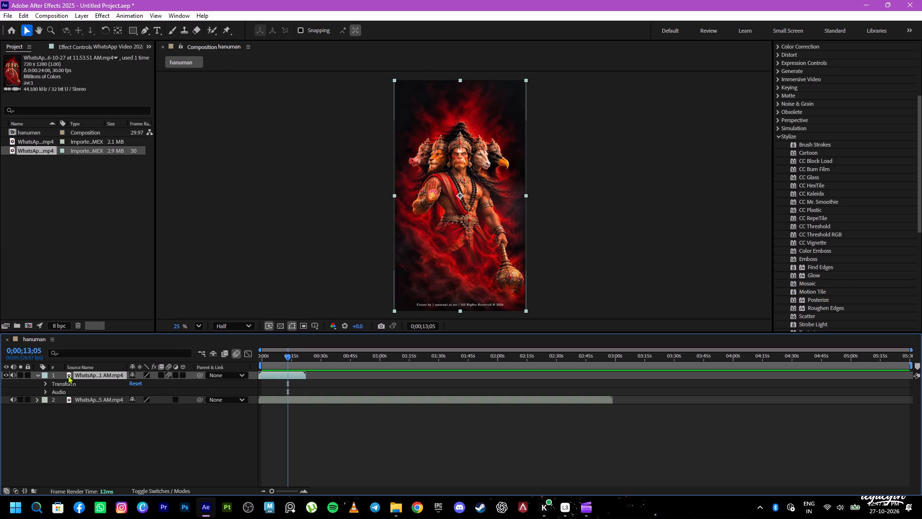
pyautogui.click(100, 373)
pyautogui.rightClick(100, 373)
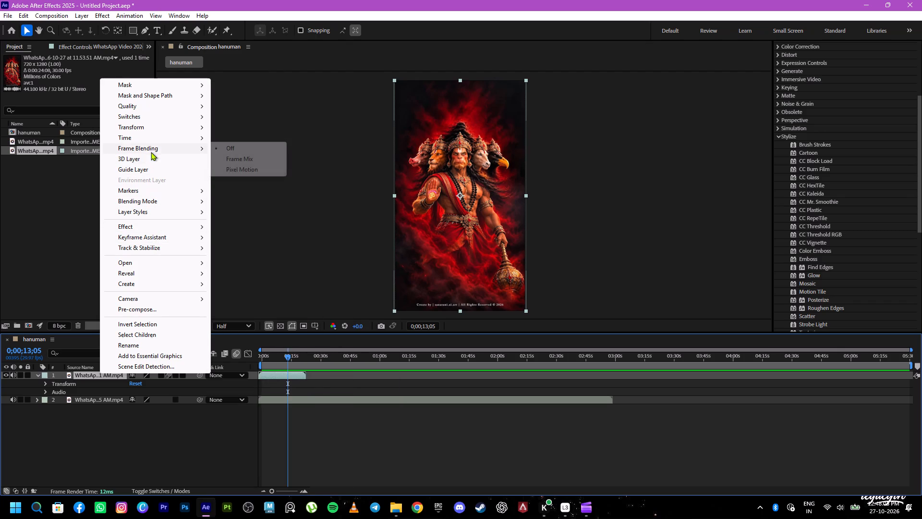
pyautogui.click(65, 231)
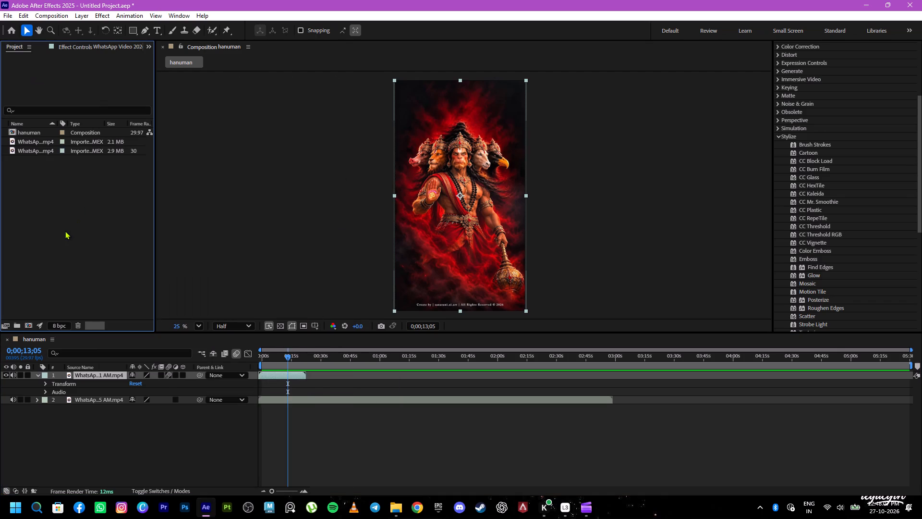
# Add a second copy of the Hanuman video to the timeline, starting where the first clip ends.
pyautogui.click(40, 151)
pyautogui.moveTo(34, 150); pyautogui.dragTo(329, 374)
pyautogui.moveTo(343, 374); pyautogui.dragTo(318, 392)
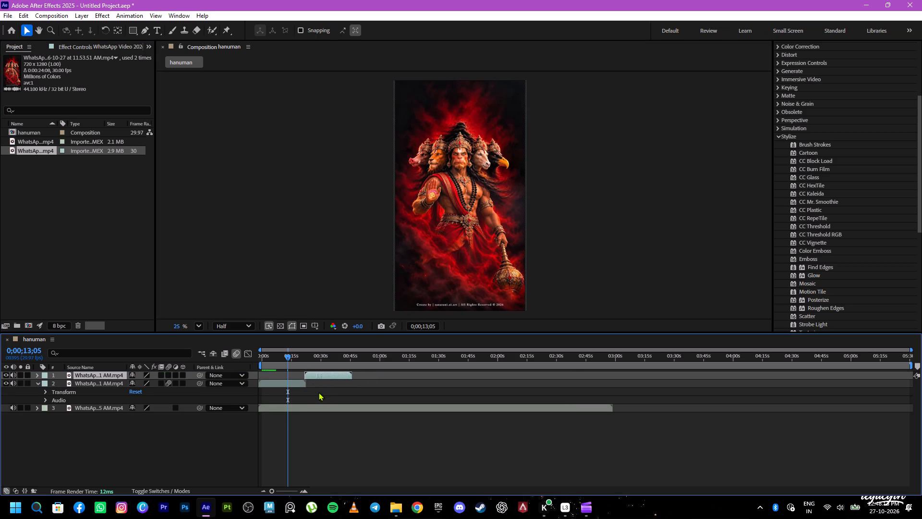
pyautogui.moveTo(318, 392); pyautogui.dragTo(319, 393)
pyautogui.click(318, 374)
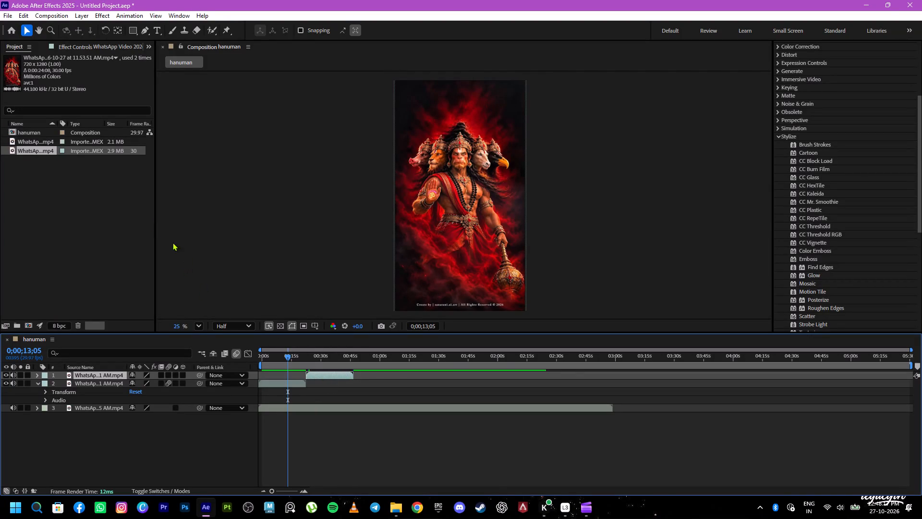
# Add a third copy of the Hanuman video and align its start with the end of the second clip.
pyautogui.moveTo(36, 150); pyautogui.dragTo(273, 263)
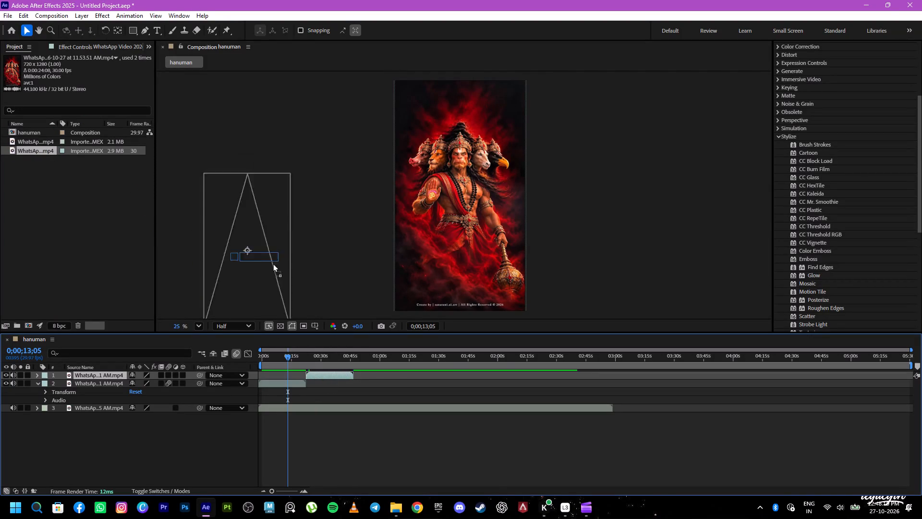
pyautogui.moveTo(273, 263); pyautogui.dragTo(383, 373)
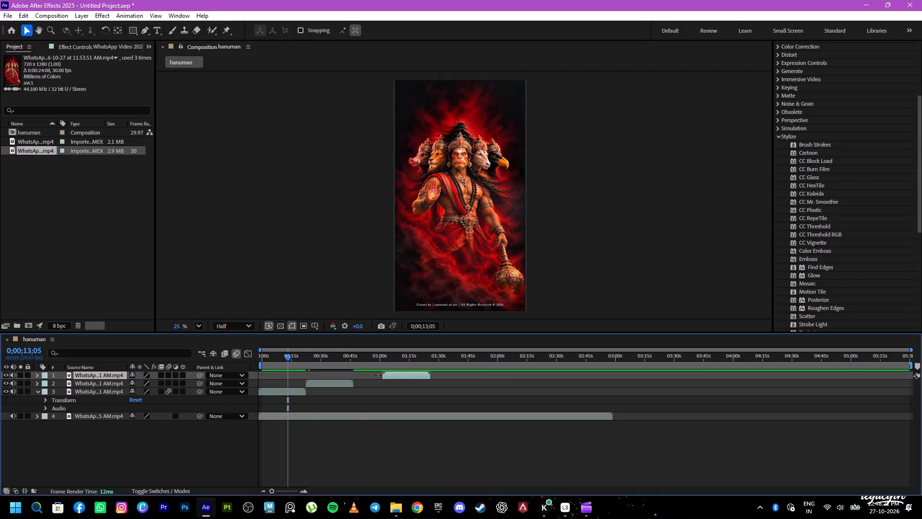
pyautogui.moveTo(390, 371); pyautogui.dragTo(368, 375)
pyautogui.moveTo(391, 373); pyautogui.dragTo(369, 374)
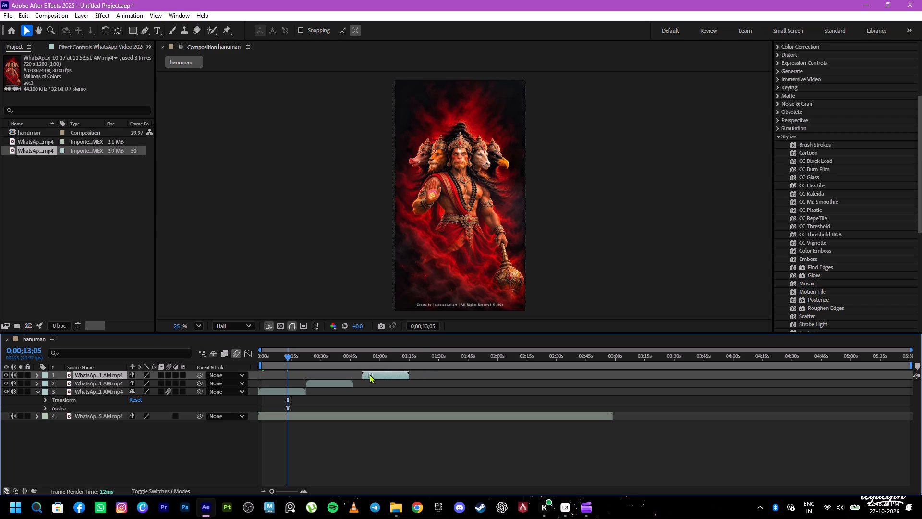
pyautogui.moveTo(369, 374); pyautogui.dragTo(362, 374)
# Add a fourth copy of the Hanuman video and move it up to the end of the third clip.
pyautogui.moveTo(25, 151); pyautogui.dragTo(399, 358)
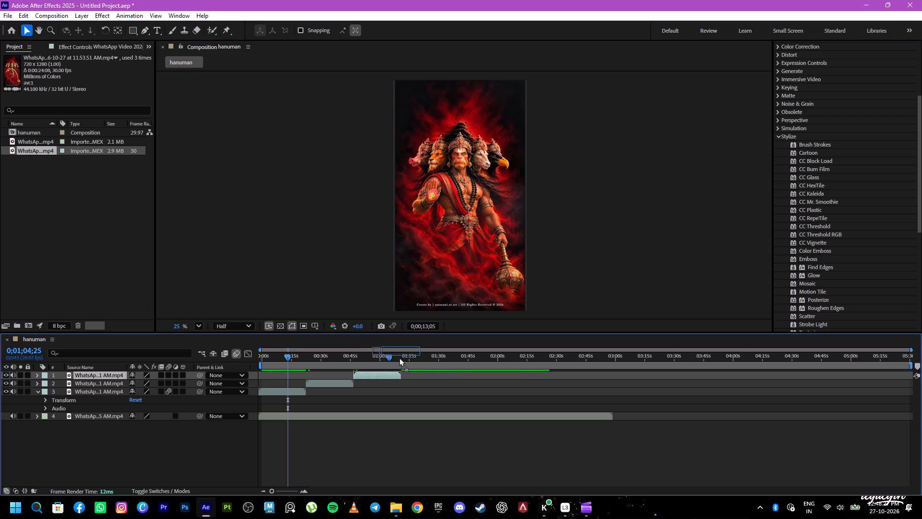
pyautogui.moveTo(399, 358); pyautogui.dragTo(417, 377)
pyautogui.moveTo(422, 383); pyautogui.dragTo(416, 382)
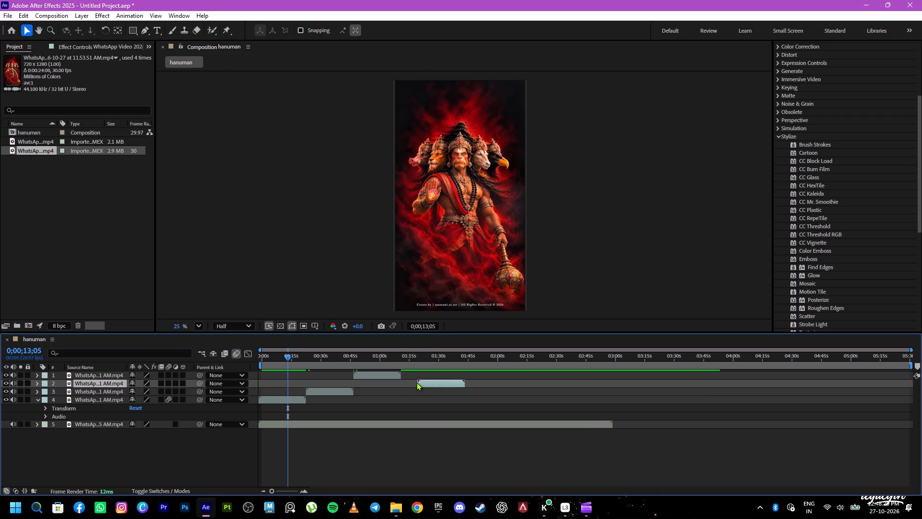
pyautogui.moveTo(416, 382); pyautogui.dragTo(407, 381)
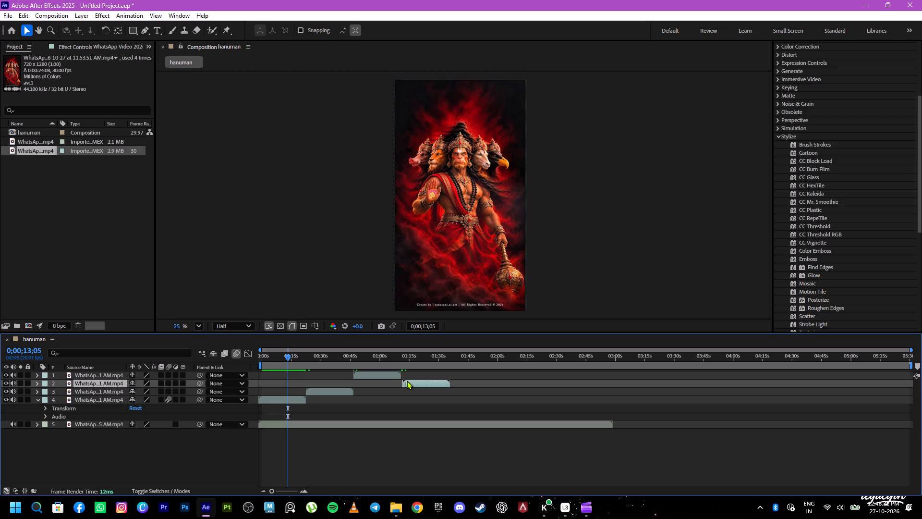
pyautogui.moveTo(407, 381); pyautogui.dragTo(406, 382)
# Add a fifth copy of the Hanuman video and align its start with the end of the fourth clip.
pyautogui.moveTo(37, 152); pyautogui.dragTo(473, 395)
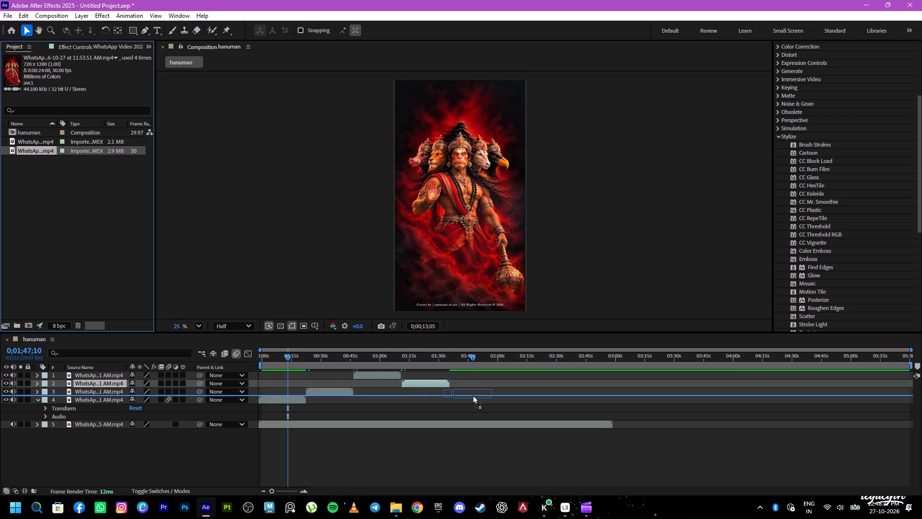
pyautogui.moveTo(473, 395); pyautogui.dragTo(471, 377)
pyautogui.moveTo(486, 384); pyautogui.dragTo(468, 383)
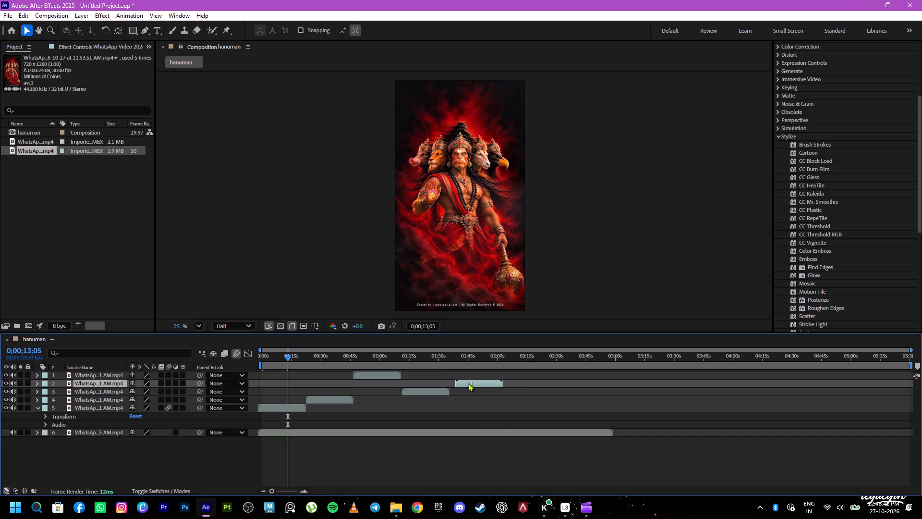
pyautogui.moveTo(468, 383); pyautogui.dragTo(465, 383)
pyautogui.moveTo(465, 383); pyautogui.dragTo(464, 383)
# Add a sixth copy of the Hanuman video and move it back to the end of the fifth clip.
pyautogui.moveTo(30, 151); pyautogui.dragTo(455, 349)
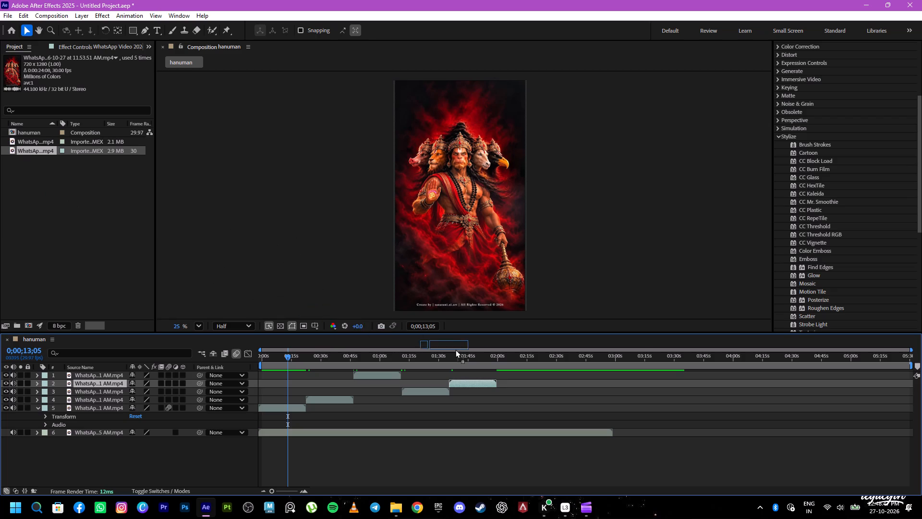
pyautogui.moveTo(455, 349); pyautogui.dragTo(520, 383)
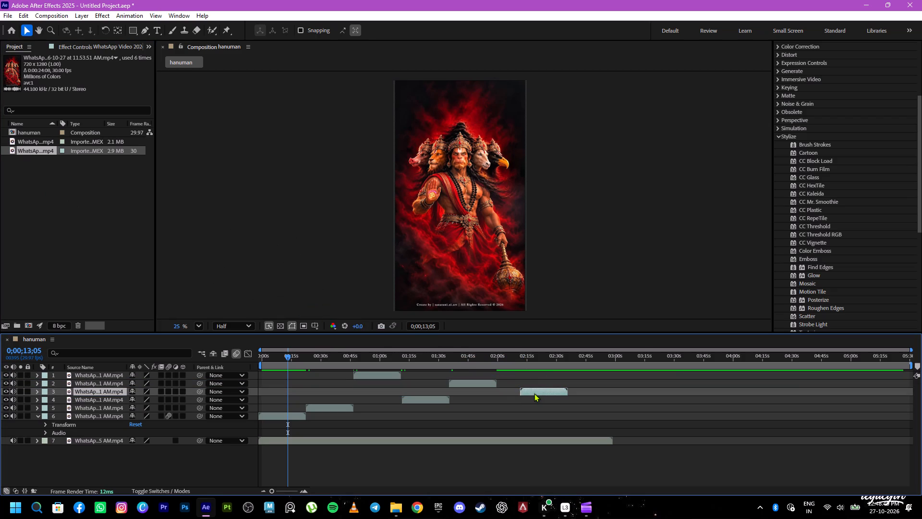
pyautogui.moveTo(534, 393); pyautogui.dragTo(510, 394)
# Add a seventh copy of the Hanuman video and move it back to start where the sixth clip ends.
pyautogui.moveTo(37, 152); pyautogui.dragTo(582, 398)
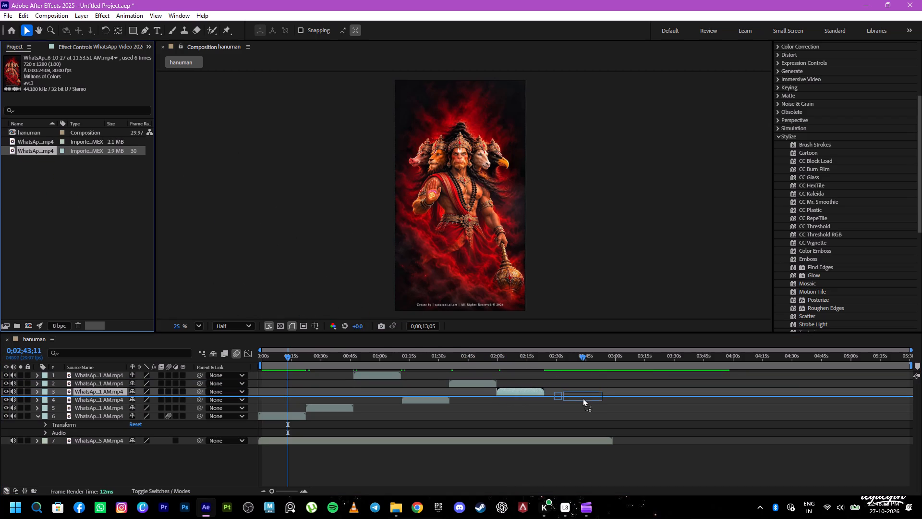
pyautogui.moveTo(582, 398); pyautogui.dragTo(569, 384)
pyautogui.moveTo(578, 390); pyautogui.dragTo(561, 393)
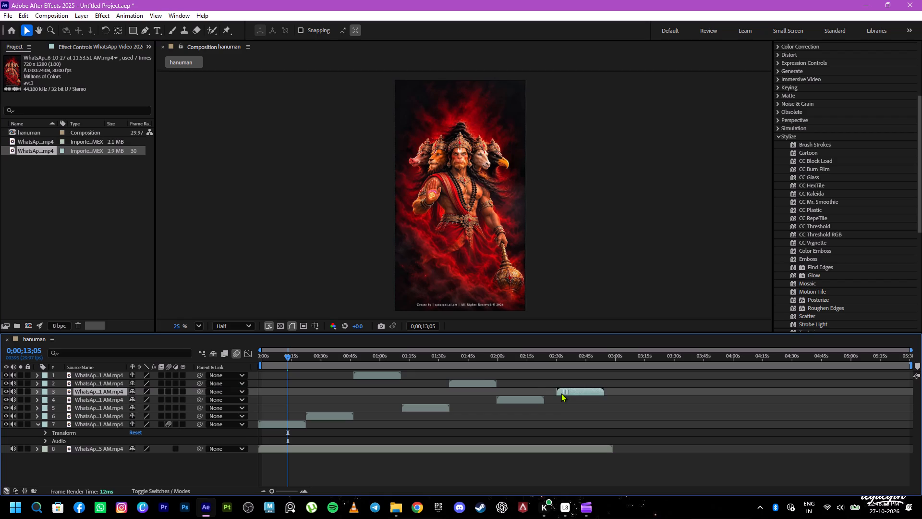
pyautogui.moveTo(561, 393); pyautogui.dragTo(552, 394)
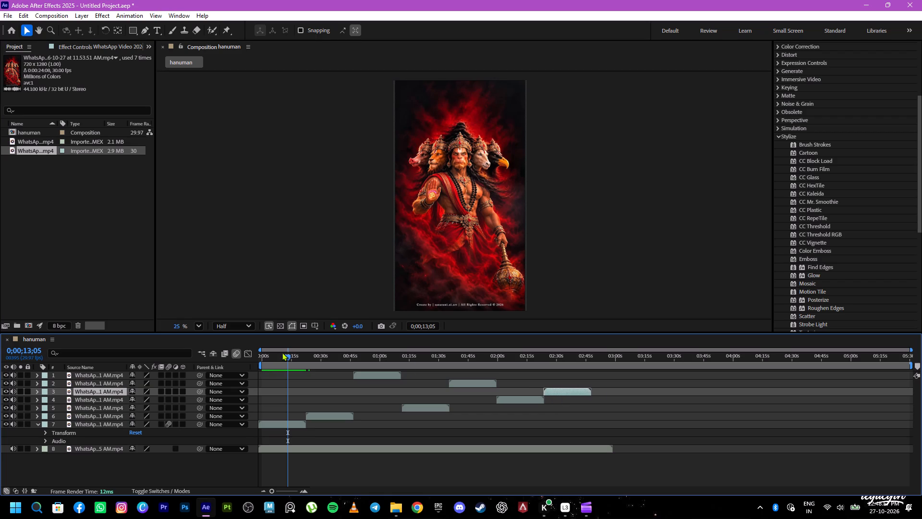
# Add an eighth copy of the Hanuman video and place it just after the end of the seventh clip.
pyautogui.moveTo(36, 152); pyautogui.dragTo(275, 335)
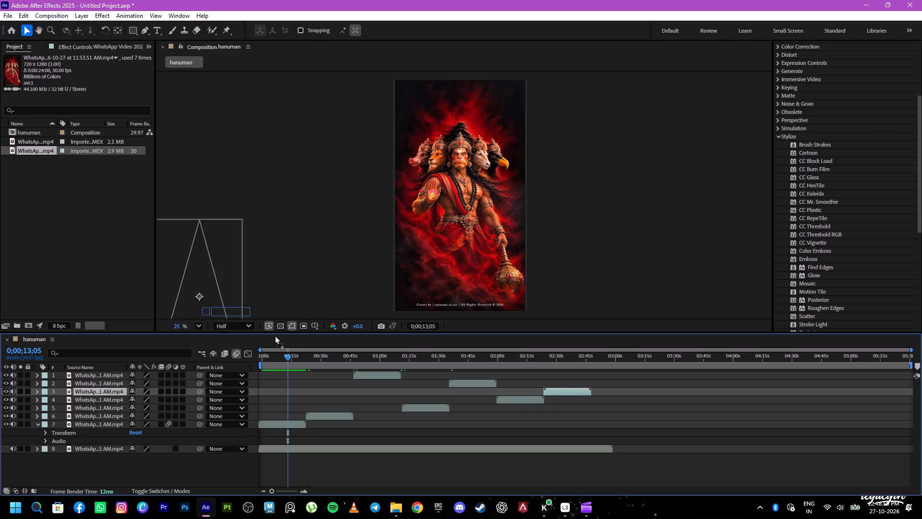
pyautogui.moveTo(275, 335); pyautogui.dragTo(621, 418)
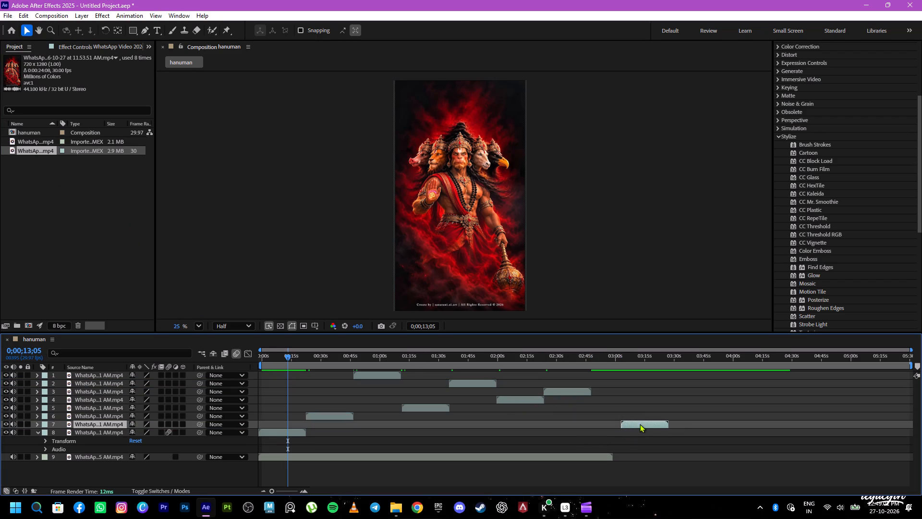
pyautogui.moveTo(633, 422); pyautogui.dragTo(607, 411)
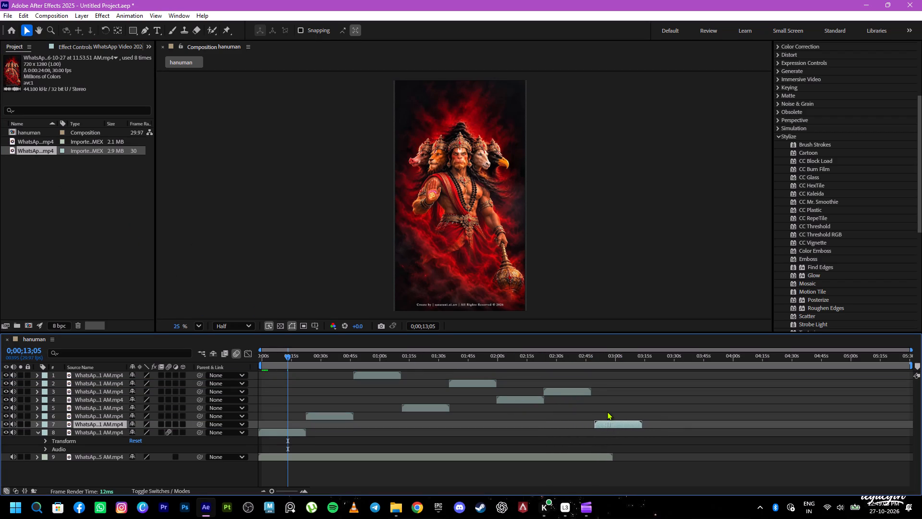
pyautogui.moveTo(607, 411); pyautogui.dragTo(608, 413)
# Trim the end of the eighth Hanuman clip back to about the end of the audio layer.
pyautogui.moveTo(642, 424); pyautogui.dragTo(613, 428)
pyautogui.moveTo(613, 428); pyautogui.dragTo(608, 427)
# Preview the hanuman composition from its start.
pyautogui.moveTo(288, 354); pyautogui.dragTo(243, 357)
pyautogui.press('space')
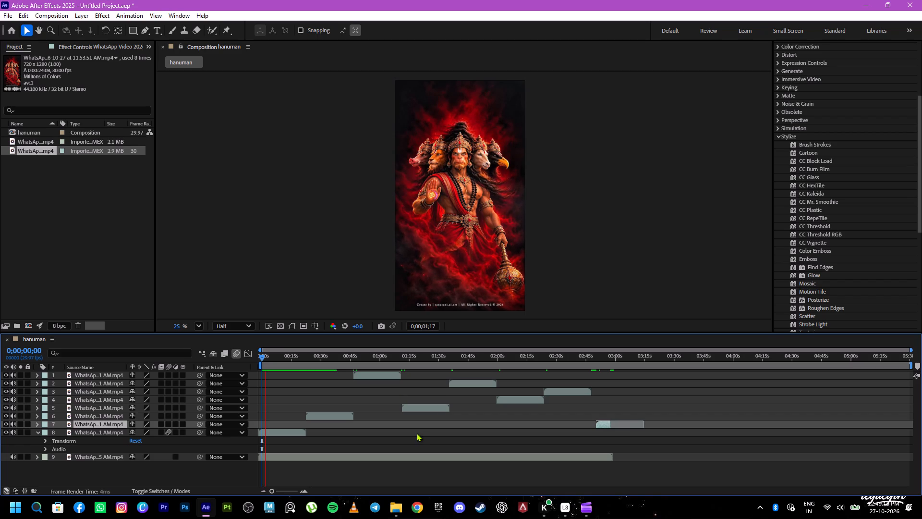
# Switch to Clipchamp to check the export progress of Video Project 4, and return to After Effects.
pyautogui.click(589, 508)
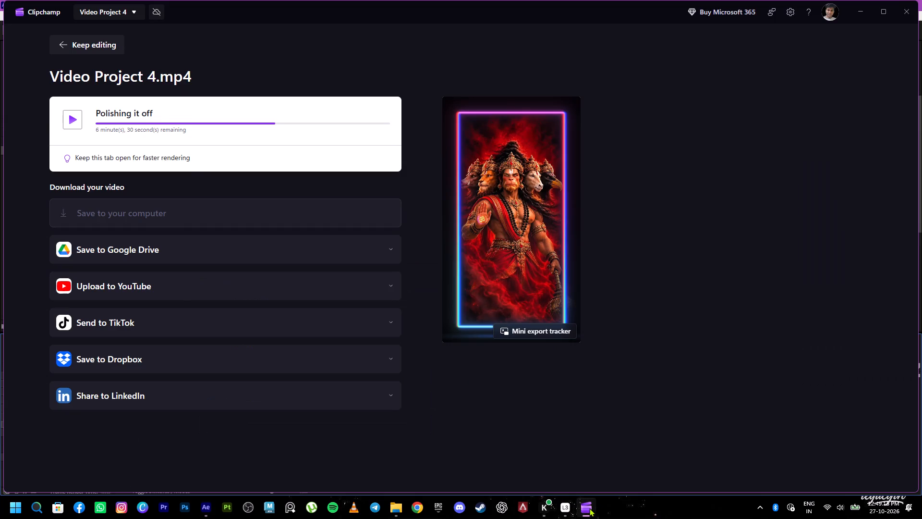
pyautogui.click(589, 507)
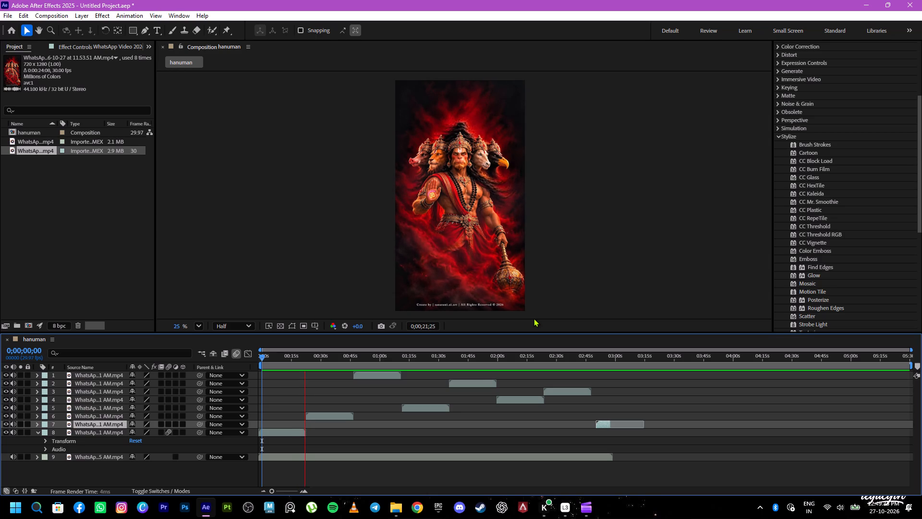
# Stop the preview within the second Hanuman clip and scale that clip up to fill the composition frame.
pyautogui.press('space')
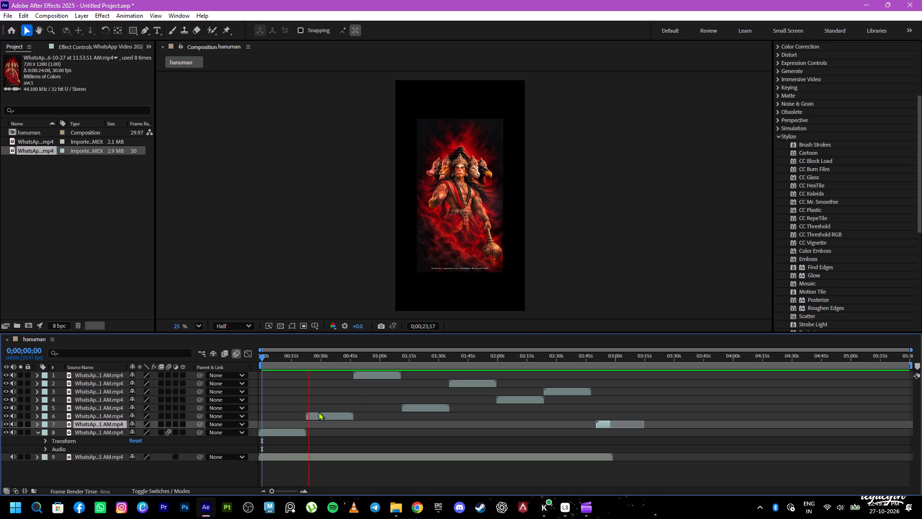
pyautogui.click(333, 415)
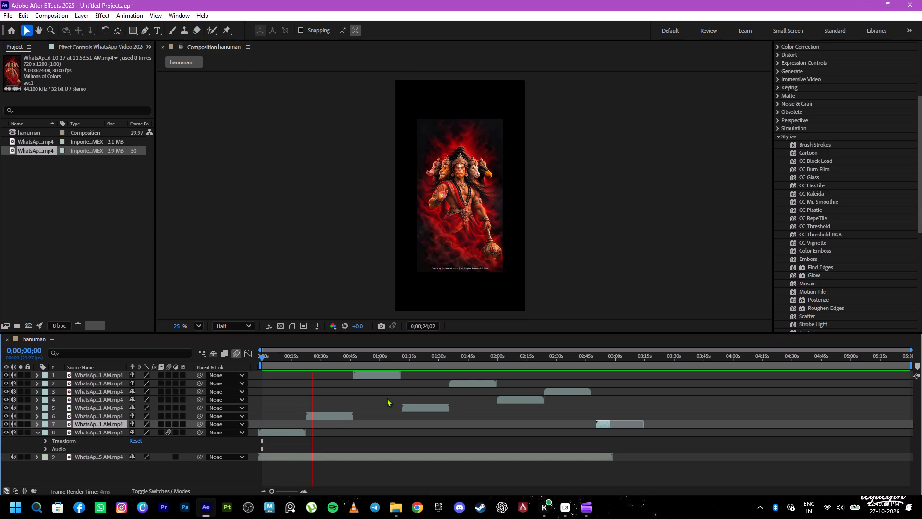
pyautogui.press('space')
pyautogui.click(340, 418)
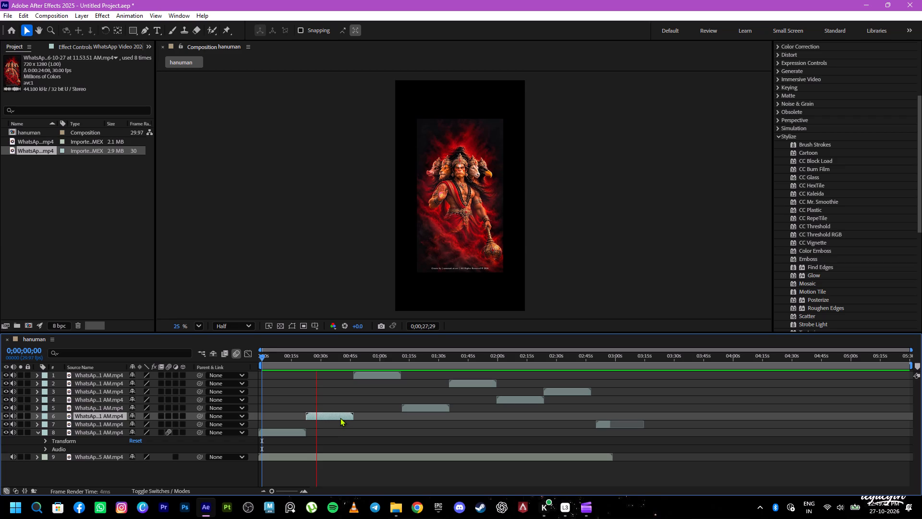
pyautogui.press('space')
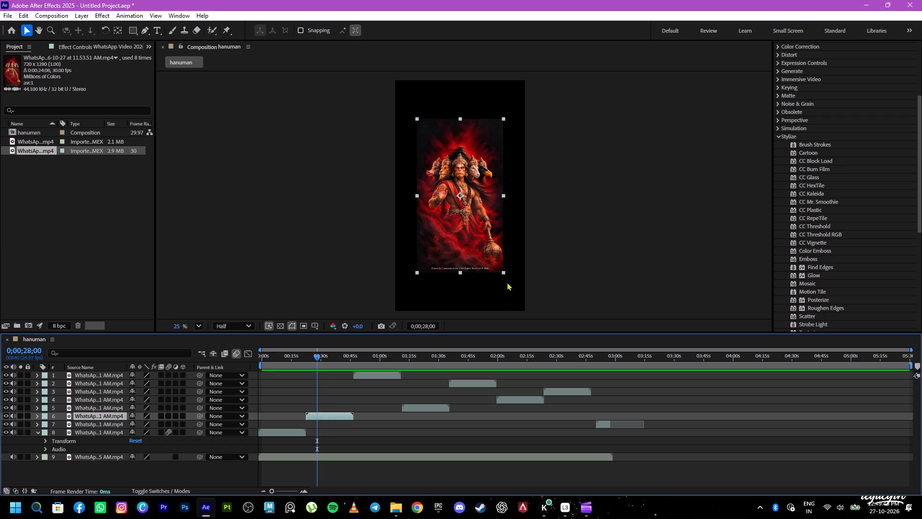
pyautogui.moveTo(503, 271); pyautogui.dragTo(516, 286)
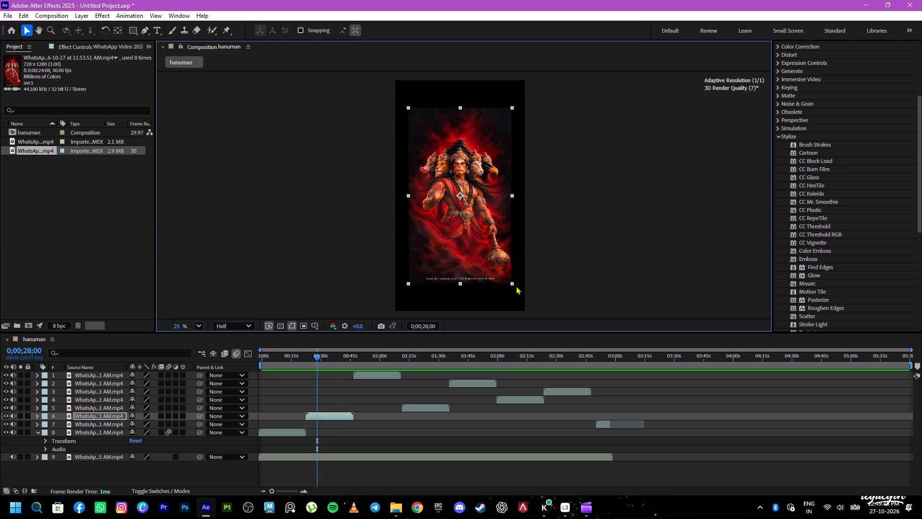
pyautogui.moveTo(516, 286); pyautogui.dragTo(525, 309)
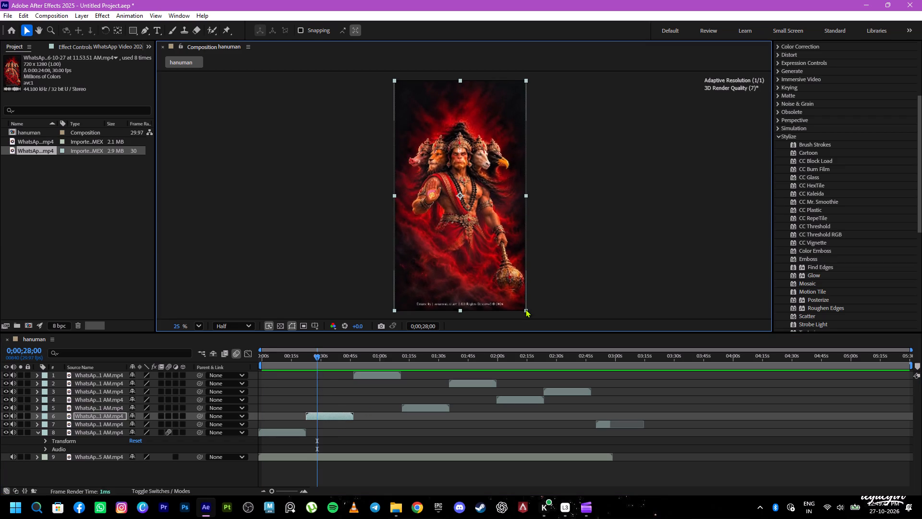
pyautogui.moveTo(525, 309); pyautogui.dragTo(526, 310)
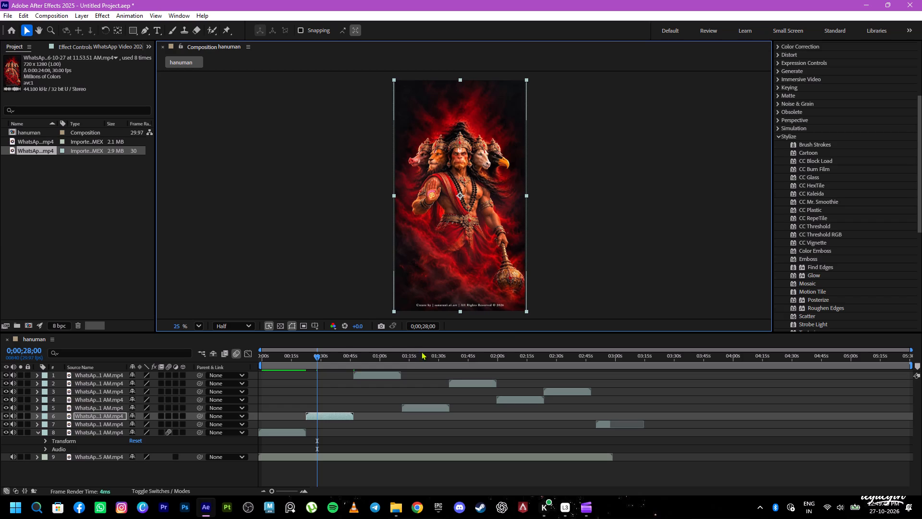
# Go to the third Hanuman clip at about 0;00;56 and scale it up to fill the composition frame.
pyautogui.click(374, 355)
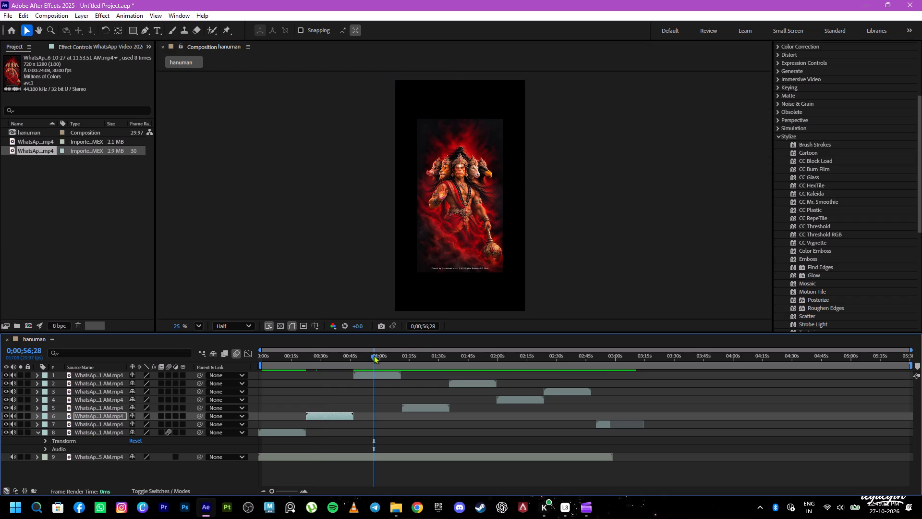
pyautogui.click(487, 262)
pyautogui.moveTo(503, 272); pyautogui.dragTo(515, 299)
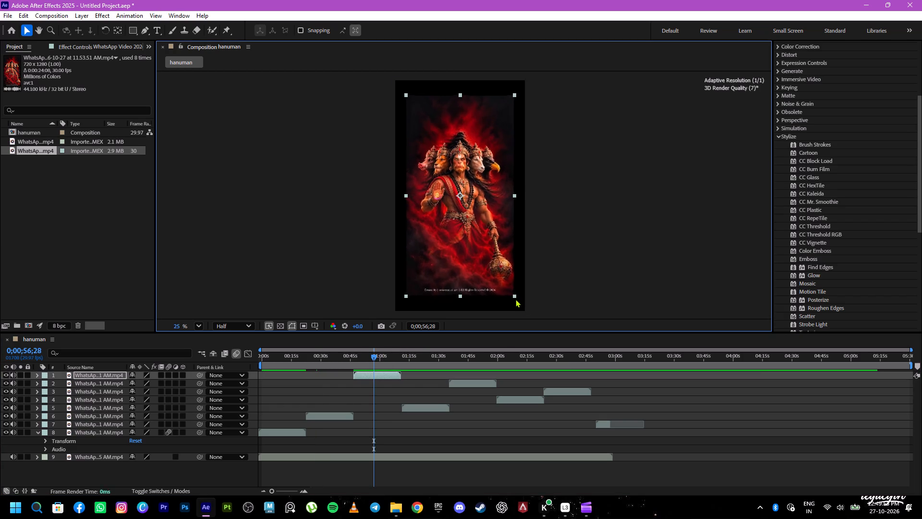
pyautogui.moveTo(515, 299); pyautogui.dragTo(525, 312)
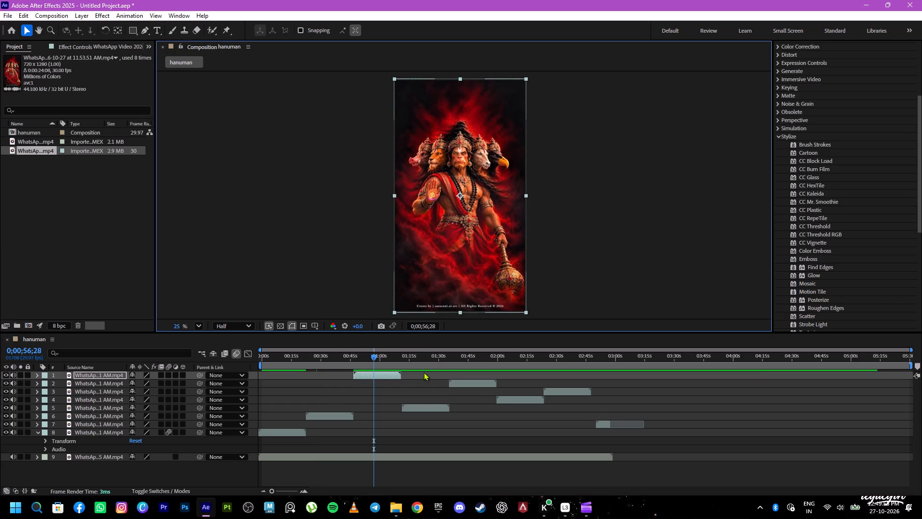
# Go to the fourth Hanuman clip at about 0;01;20 and scale it up to fill the composition frame.
pyautogui.click(421, 369)
pyautogui.click(470, 249)
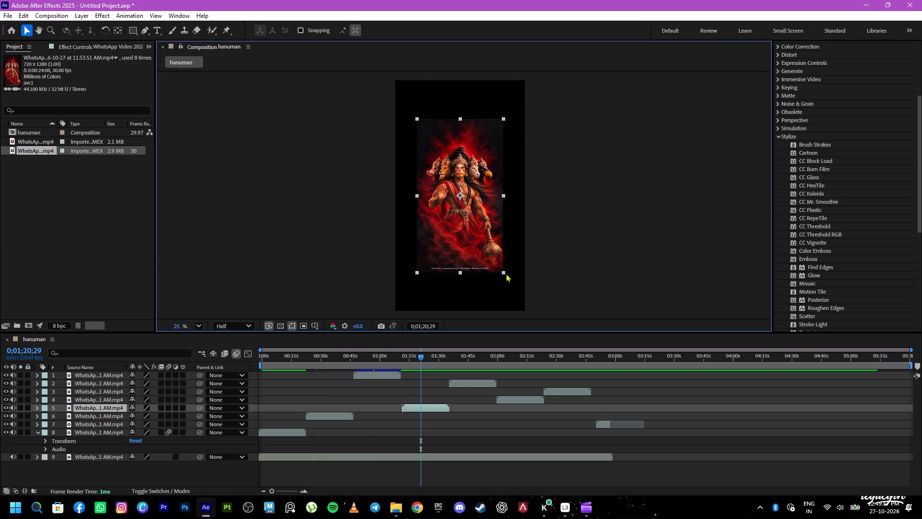
pyautogui.moveTo(503, 272); pyautogui.dragTo(523, 311)
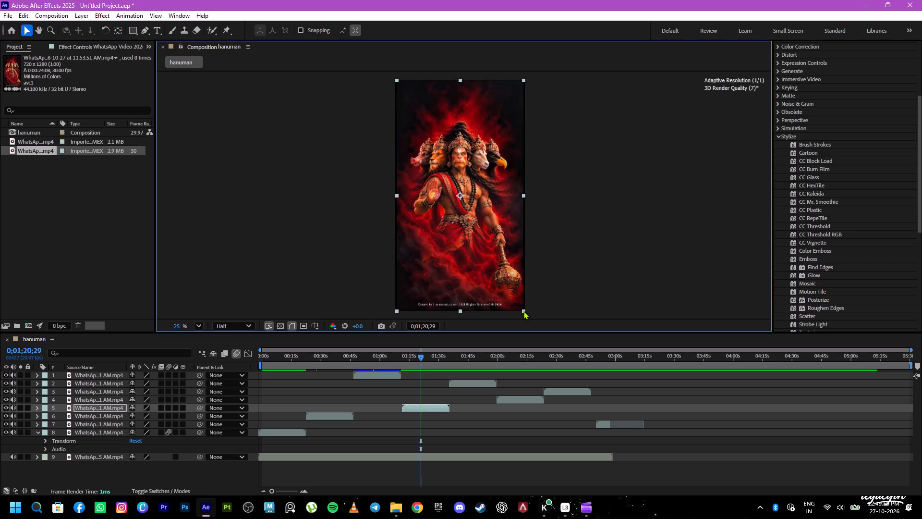
pyautogui.moveTo(523, 311); pyautogui.dragTo(525, 312)
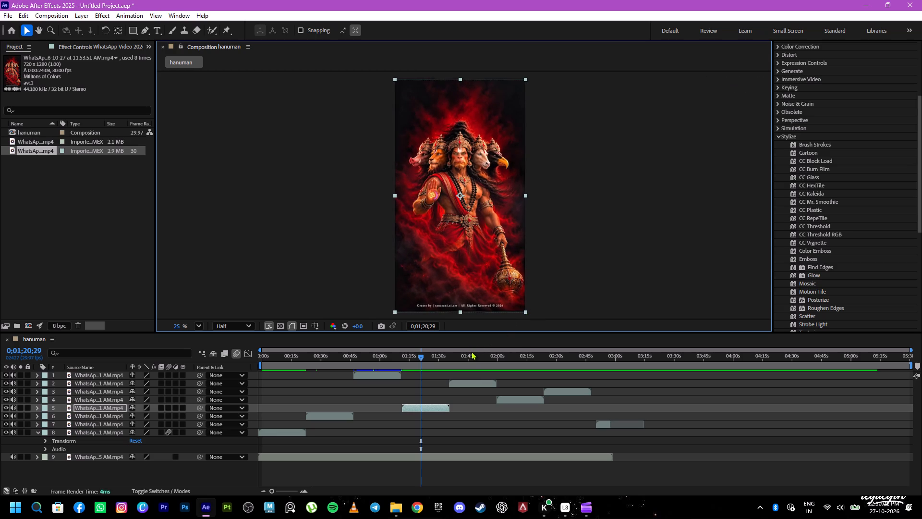
# Go to the fifth Hanuman clip at about 0;01;46 and scale it up to fill the composition frame.
pyautogui.click(472, 351)
pyautogui.click(471, 353)
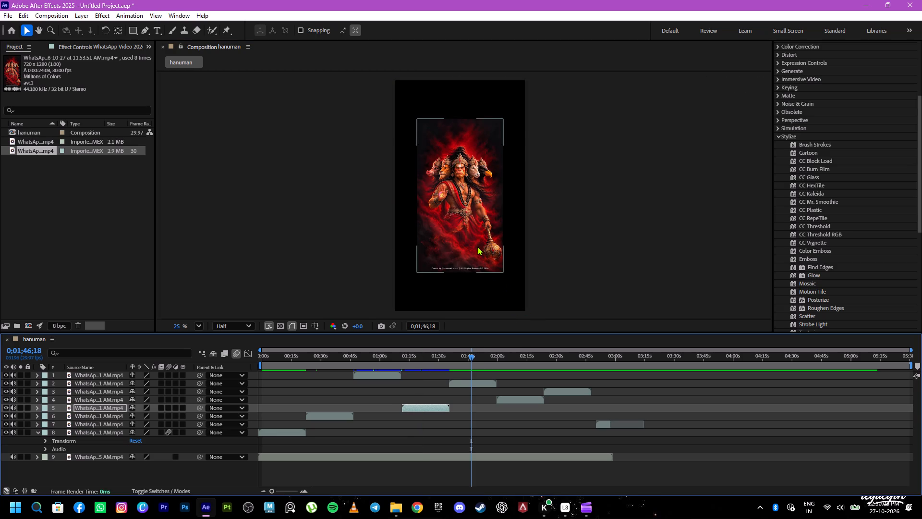
pyautogui.click(477, 247)
pyautogui.moveTo(502, 271); pyautogui.dragTo(519, 301)
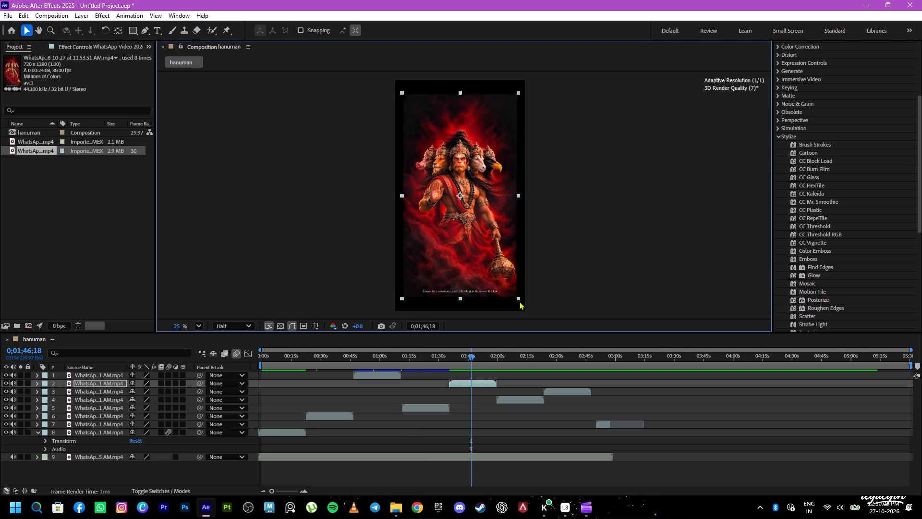
pyautogui.moveTo(519, 301); pyautogui.dragTo(524, 311)
# Go to the sixth Hanuman clip at about 0;02;10 and scale it up to fill the composition frame.
pyautogui.click(517, 356)
pyautogui.click(485, 259)
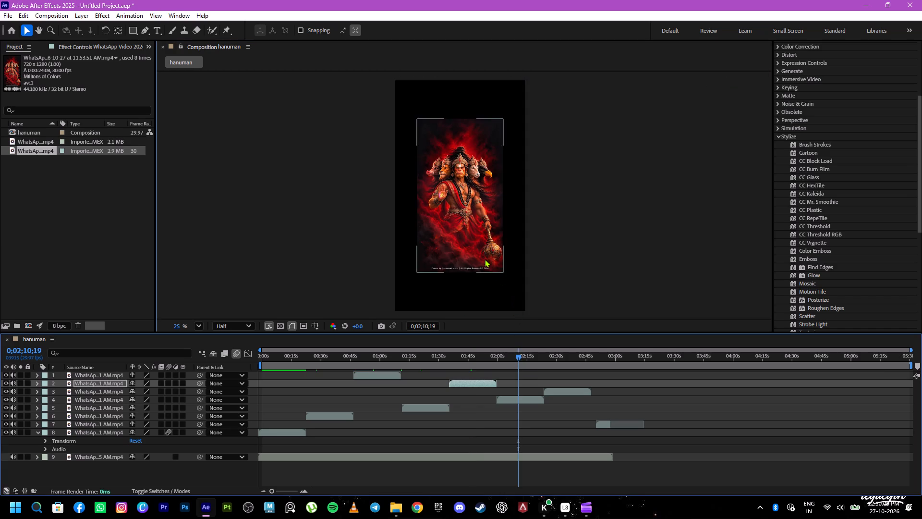
pyautogui.moveTo(504, 273); pyautogui.dragTo(525, 313)
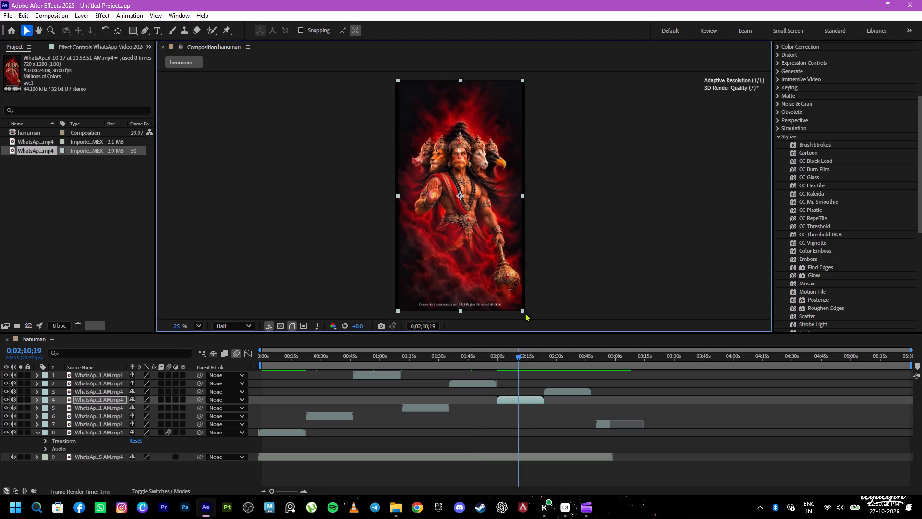
pyautogui.moveTo(525, 313); pyautogui.dragTo(527, 314)
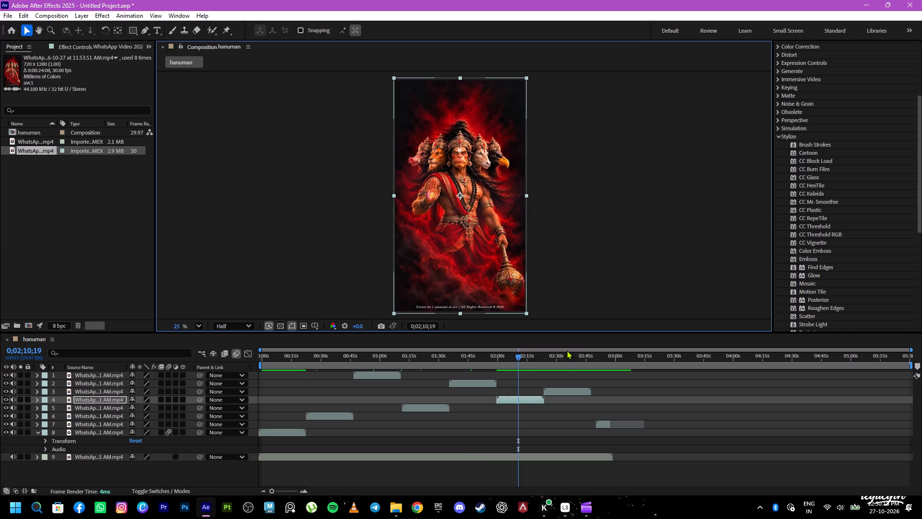
# Go to the seventh Hanuman clip at about 0;02;34 and scale it up to fill the composition frame.
pyautogui.click(564, 358)
pyautogui.click(474, 260)
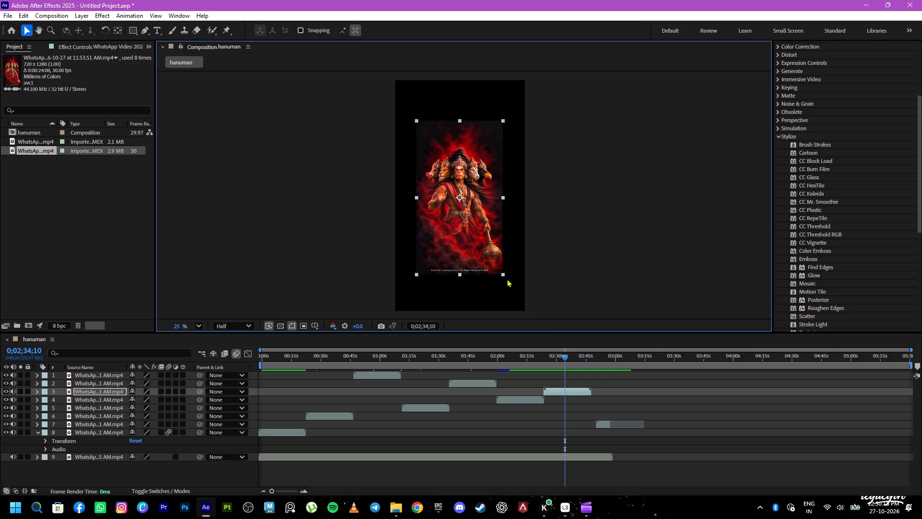
pyautogui.moveTo(503, 274); pyautogui.dragTo(527, 314)
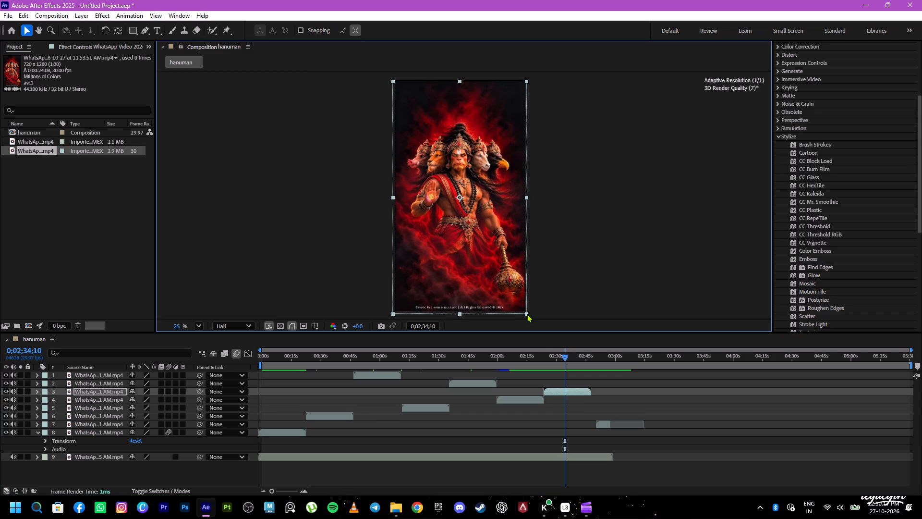
pyautogui.moveTo(527, 314); pyautogui.dragTo(527, 315)
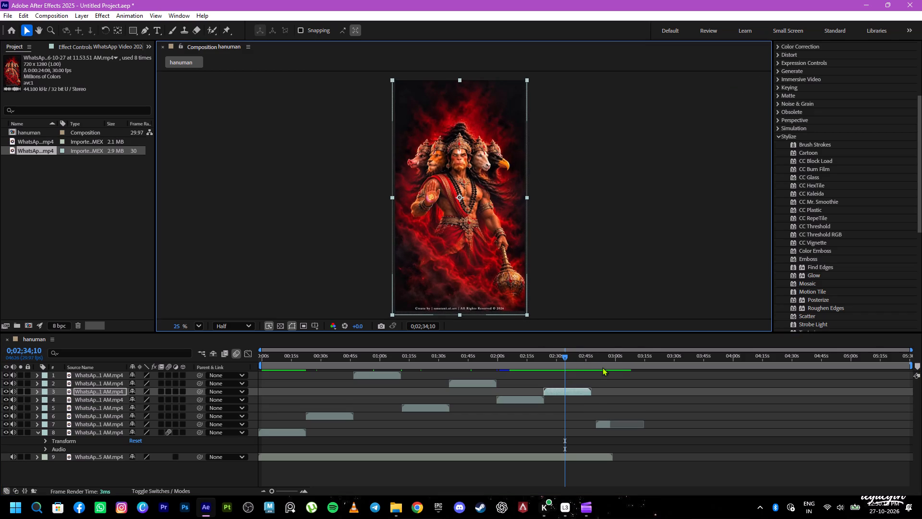
# Go to the eighth Hanuman clip at about 0;02;52 and scale it up to fill the composition frame.
pyautogui.click(600, 366)
pyautogui.click(486, 270)
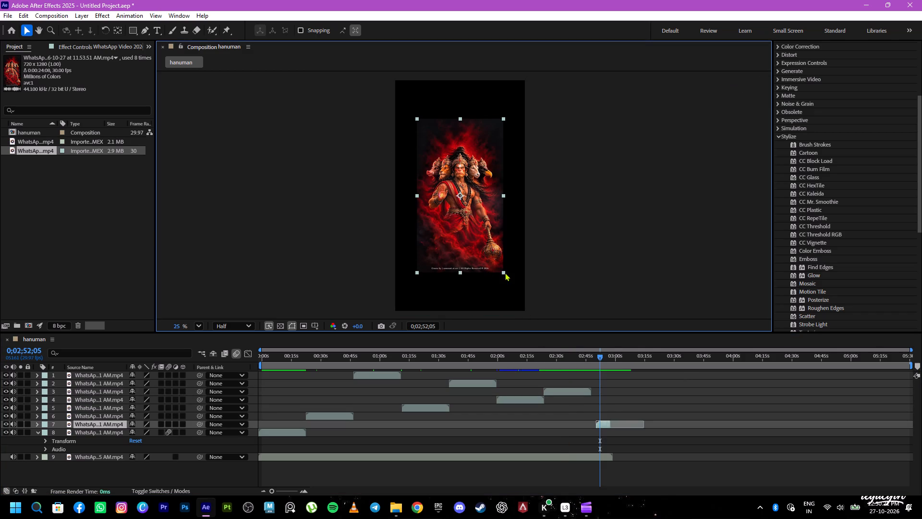
pyautogui.moveTo(502, 269); pyautogui.dragTo(501, 259)
pyautogui.hotkey('ctrl', 'z')
pyautogui.moveTo(502, 271); pyautogui.dragTo(522, 308)
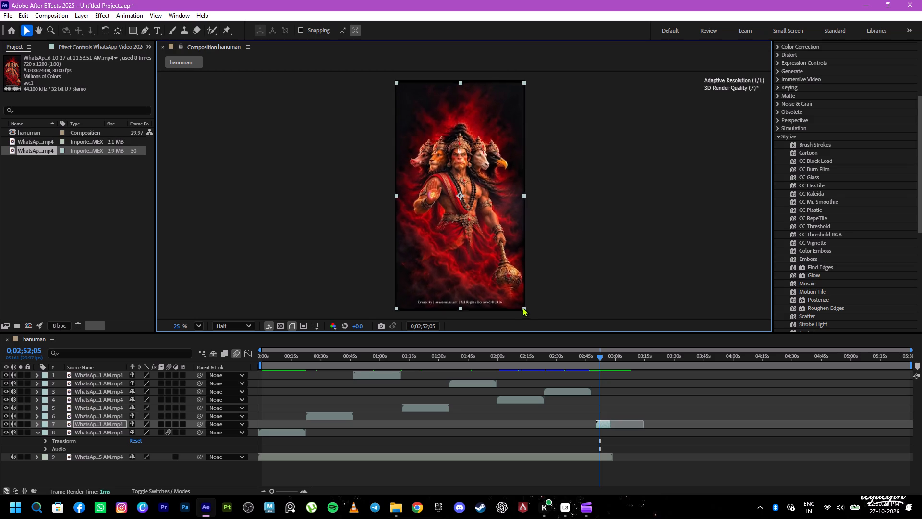
pyautogui.moveTo(522, 308); pyautogui.dragTo(524, 311)
pyautogui.click(584, 291)
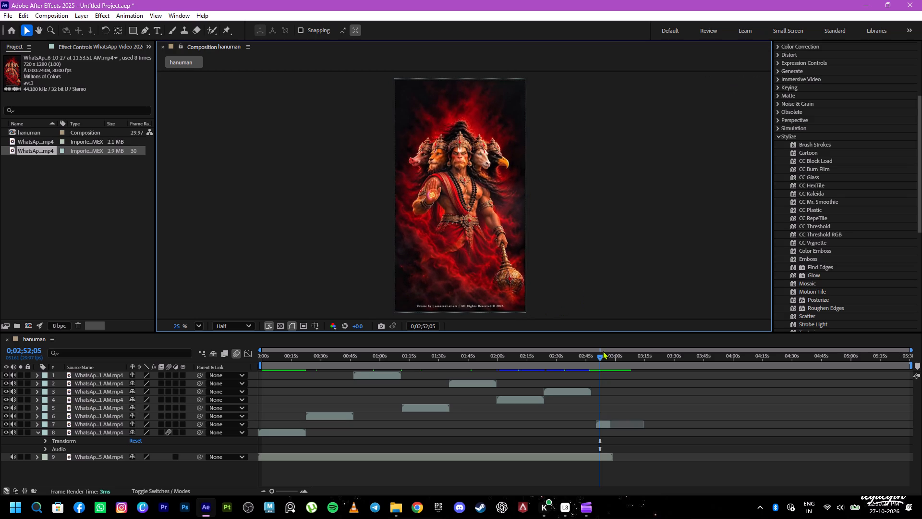
# Scrub through the timeline to check how the Hanuman clips fill the frame, briefly switching to Clipchamp to check the export progress.
pyautogui.moveTo(595, 354); pyautogui.dragTo(339, 363)
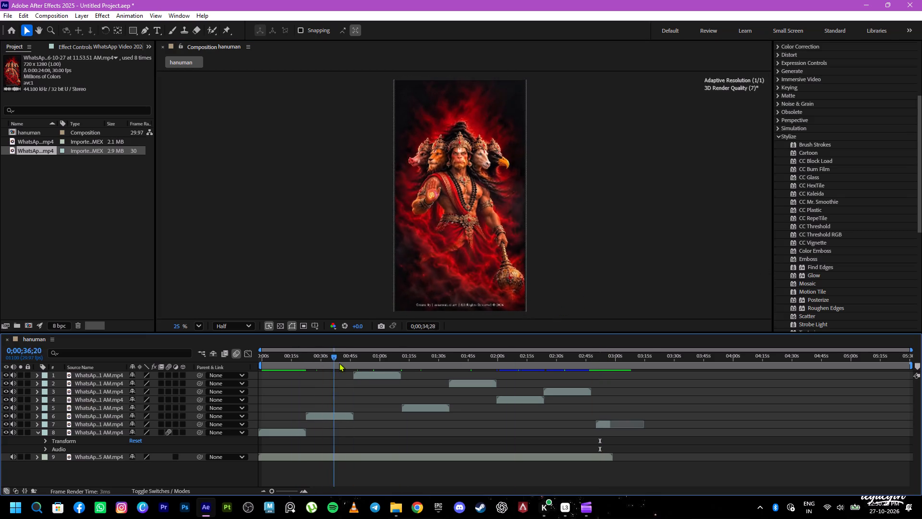
pyautogui.moveTo(339, 363); pyautogui.dragTo(421, 365)
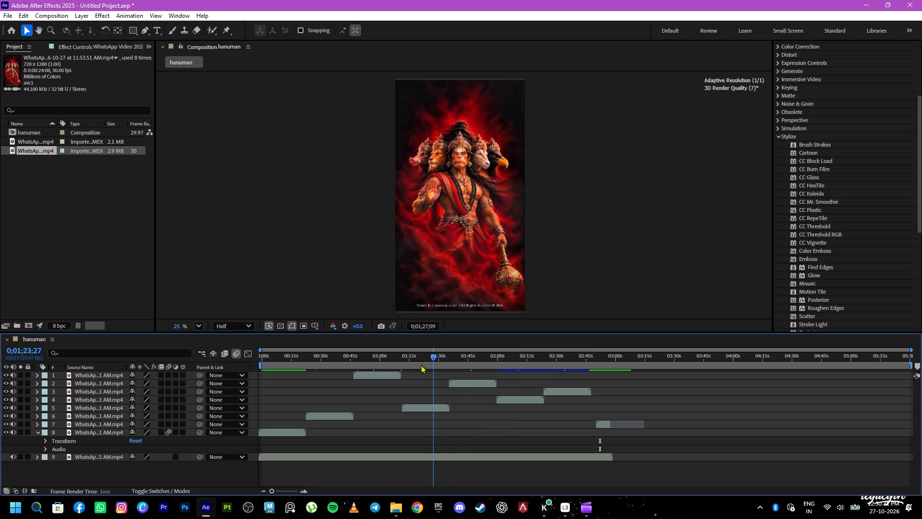
pyautogui.moveTo(421, 365); pyautogui.dragTo(492, 368)
pyautogui.hotkey('alt', 'Tab')
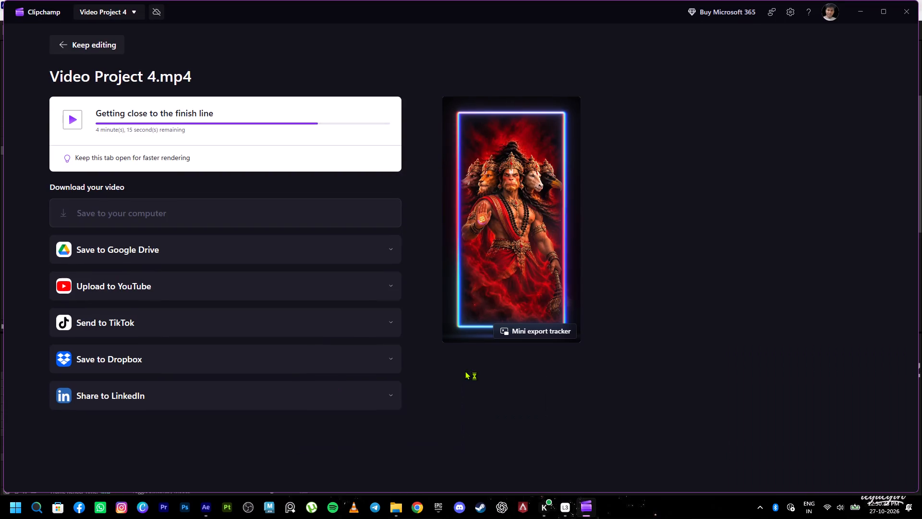
pyautogui.hotkey('alt', 'Tab')
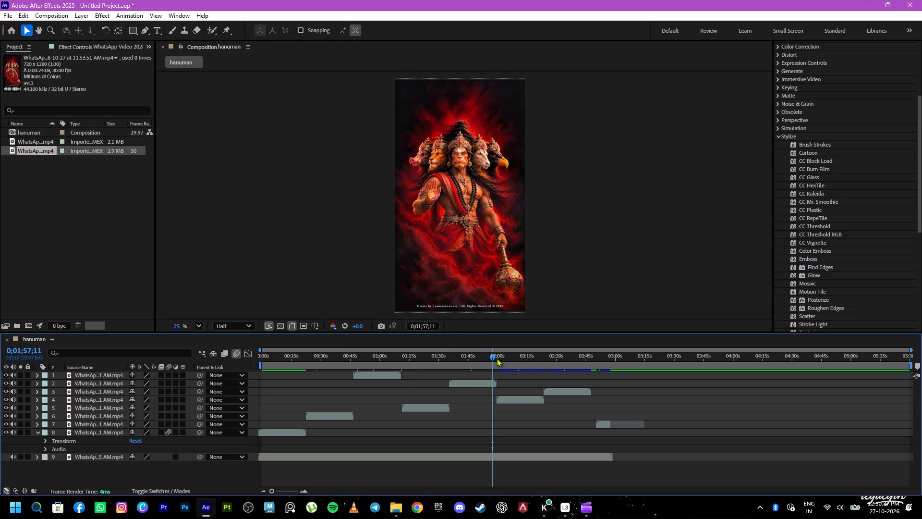
pyautogui.moveTo(494, 355); pyautogui.dragTo(396, 358)
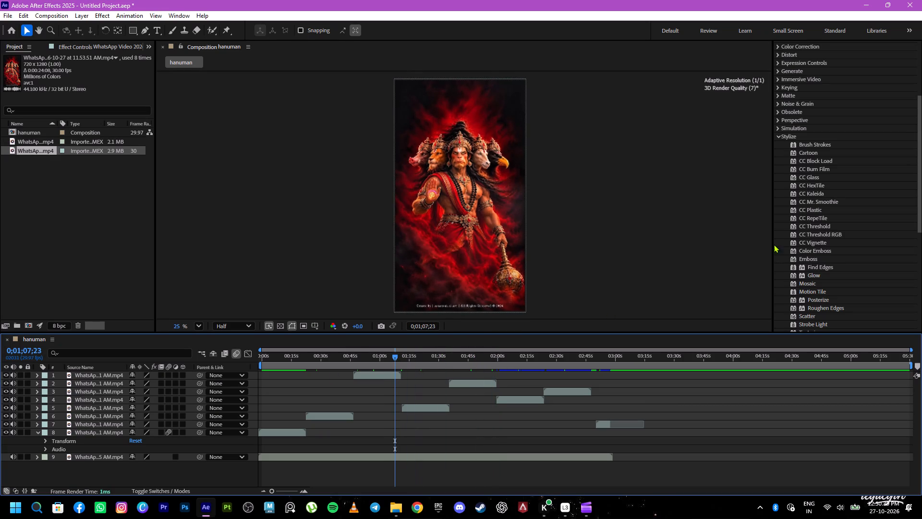
pyautogui.moveTo(371, 352); pyautogui.dragTo(279, 358)
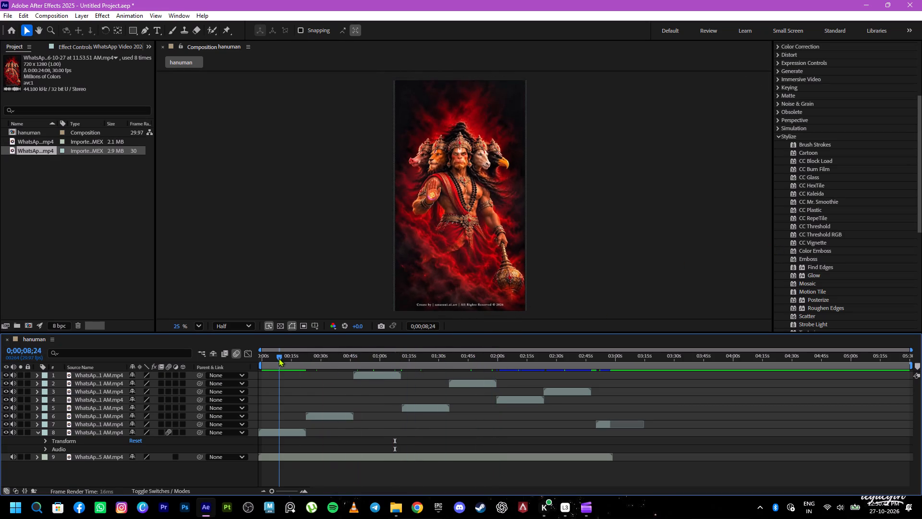
pyautogui.moveTo(279, 358); pyautogui.dragTo(279, 358)
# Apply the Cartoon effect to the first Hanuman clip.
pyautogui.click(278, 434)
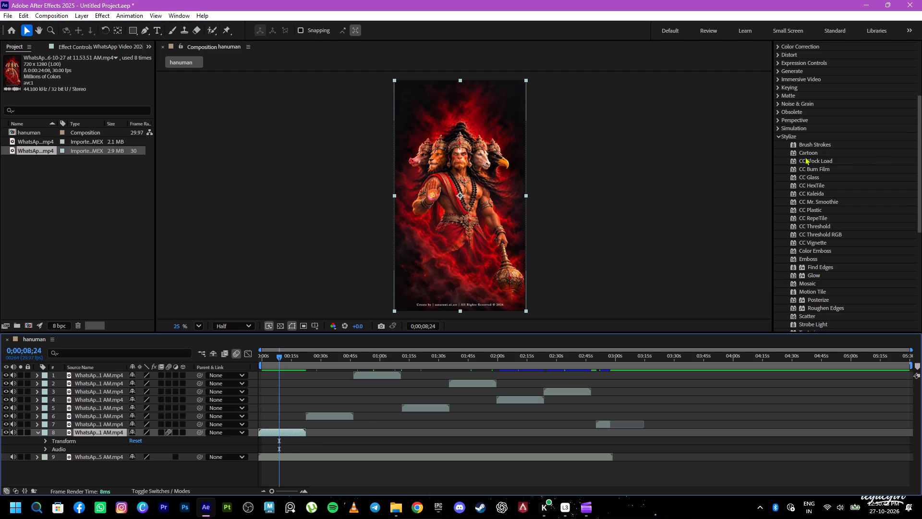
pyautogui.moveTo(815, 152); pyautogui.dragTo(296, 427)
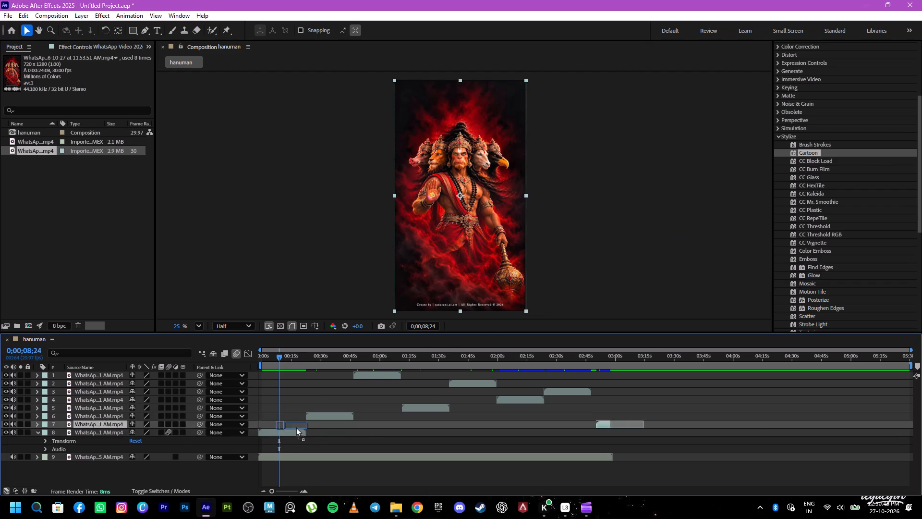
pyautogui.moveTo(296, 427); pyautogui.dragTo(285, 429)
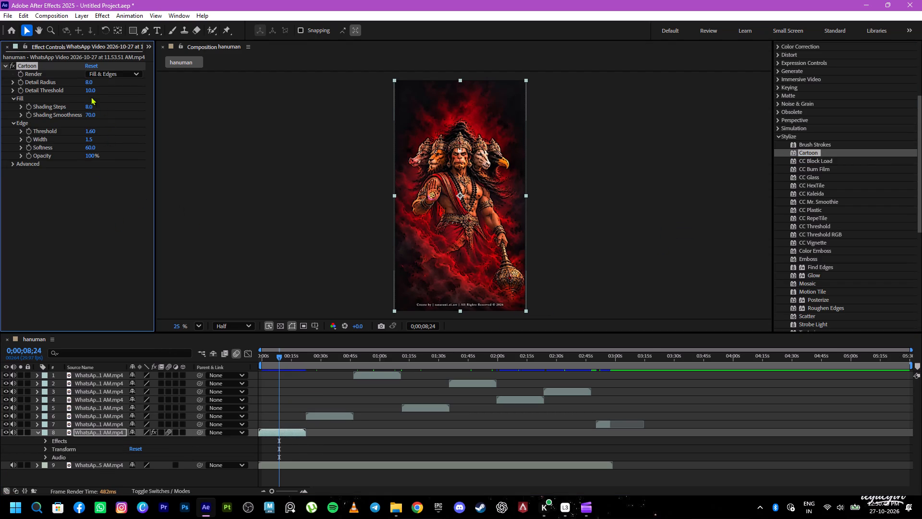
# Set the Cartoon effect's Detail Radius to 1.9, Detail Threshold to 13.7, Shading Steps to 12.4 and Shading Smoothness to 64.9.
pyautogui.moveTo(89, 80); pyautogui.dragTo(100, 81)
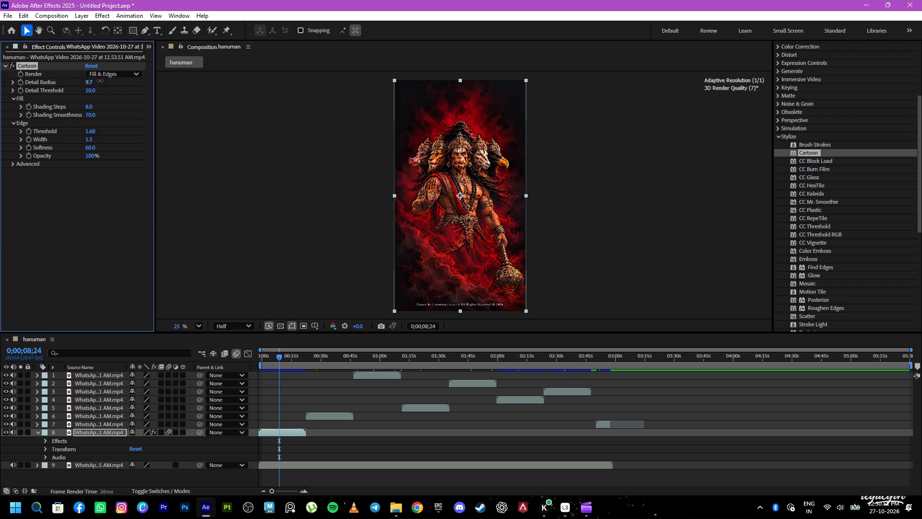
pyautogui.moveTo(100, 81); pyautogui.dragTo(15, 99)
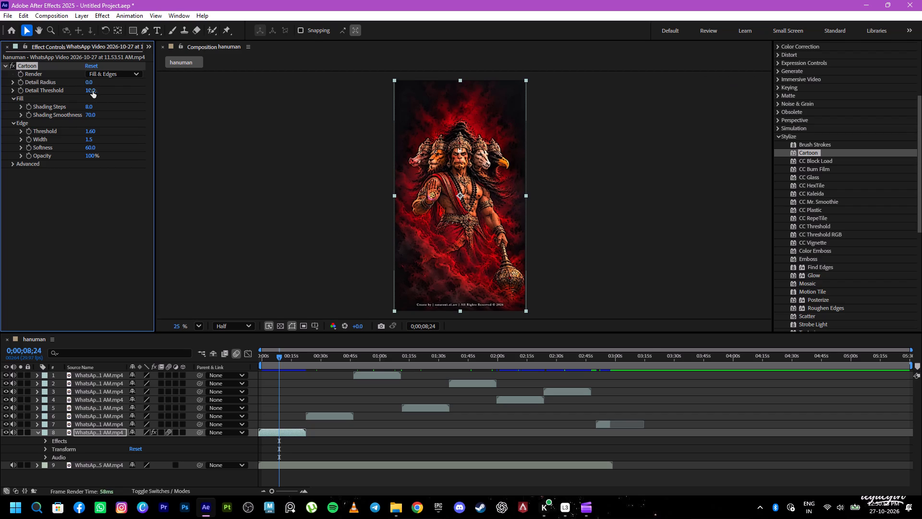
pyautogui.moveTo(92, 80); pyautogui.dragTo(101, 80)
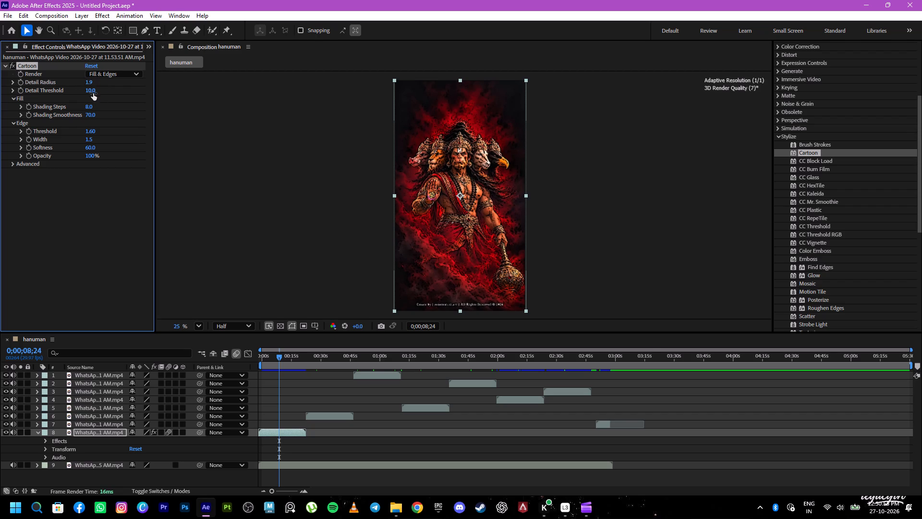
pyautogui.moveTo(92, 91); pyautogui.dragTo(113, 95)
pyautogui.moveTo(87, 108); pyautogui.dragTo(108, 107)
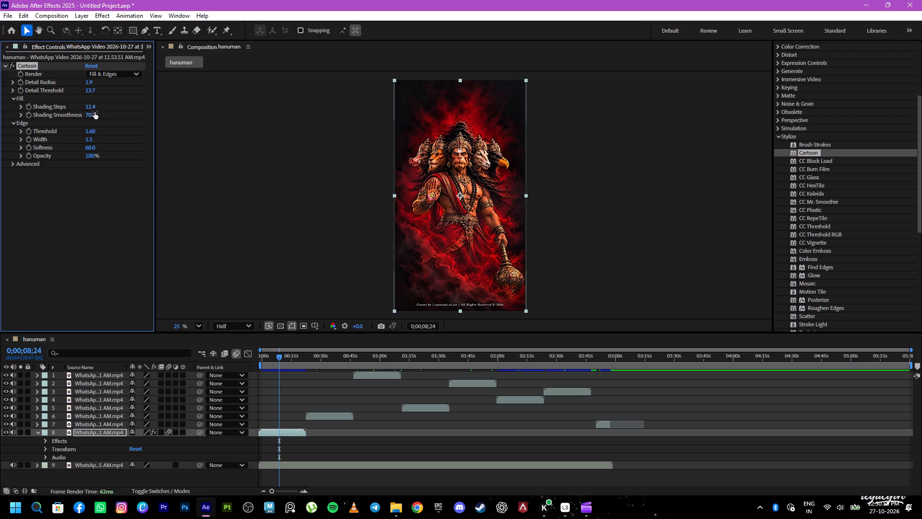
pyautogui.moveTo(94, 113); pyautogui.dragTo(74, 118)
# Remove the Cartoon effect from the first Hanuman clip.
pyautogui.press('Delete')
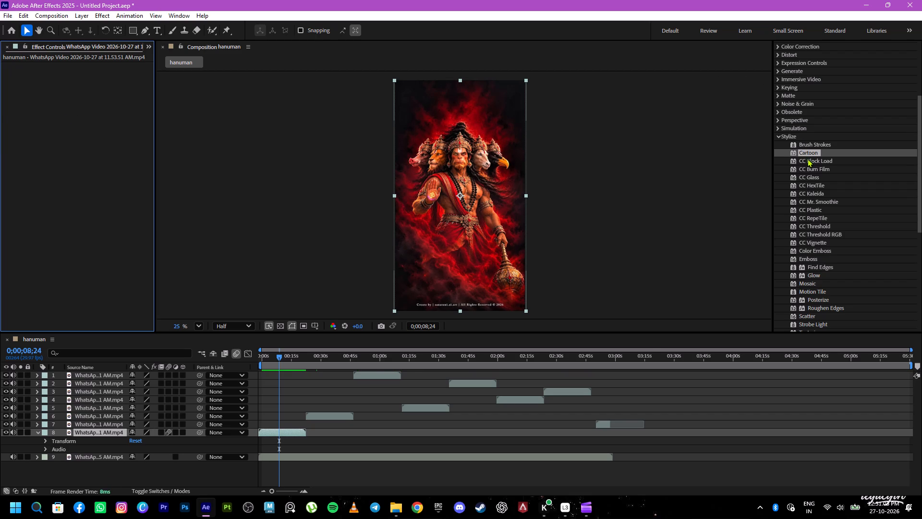
# Apply CC Block Load to the first Hanuman clip with Scans at 16 and Completion at 84, and preview it.
pyautogui.moveTo(807, 159); pyautogui.dragTo(120, 198)
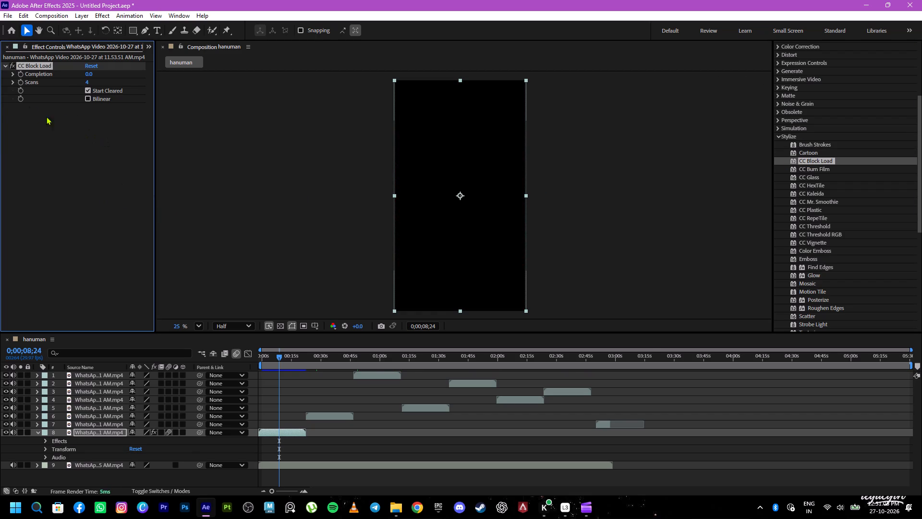
pyautogui.moveTo(87, 81); pyautogui.dragTo(101, 81)
pyautogui.moveTo(88, 74); pyautogui.dragTo(145, 70)
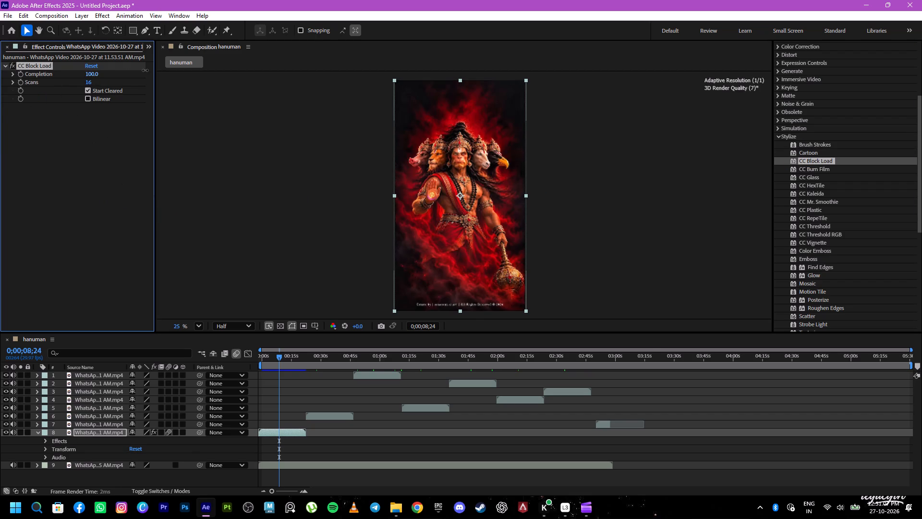
pyautogui.moveTo(145, 70); pyautogui.dragTo(133, 81)
pyautogui.press('space')
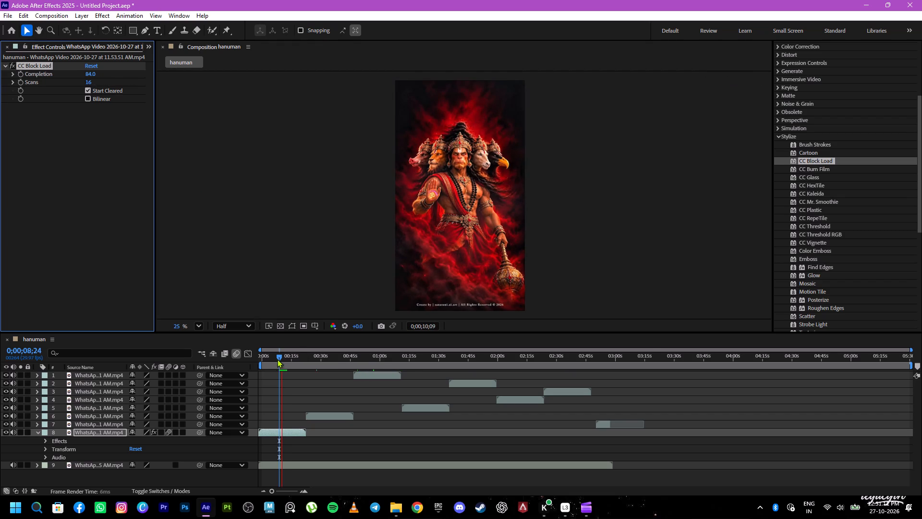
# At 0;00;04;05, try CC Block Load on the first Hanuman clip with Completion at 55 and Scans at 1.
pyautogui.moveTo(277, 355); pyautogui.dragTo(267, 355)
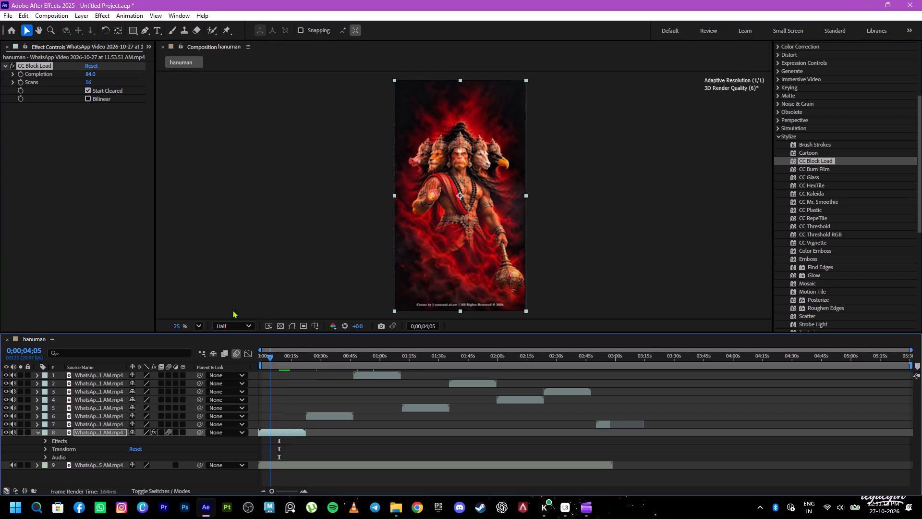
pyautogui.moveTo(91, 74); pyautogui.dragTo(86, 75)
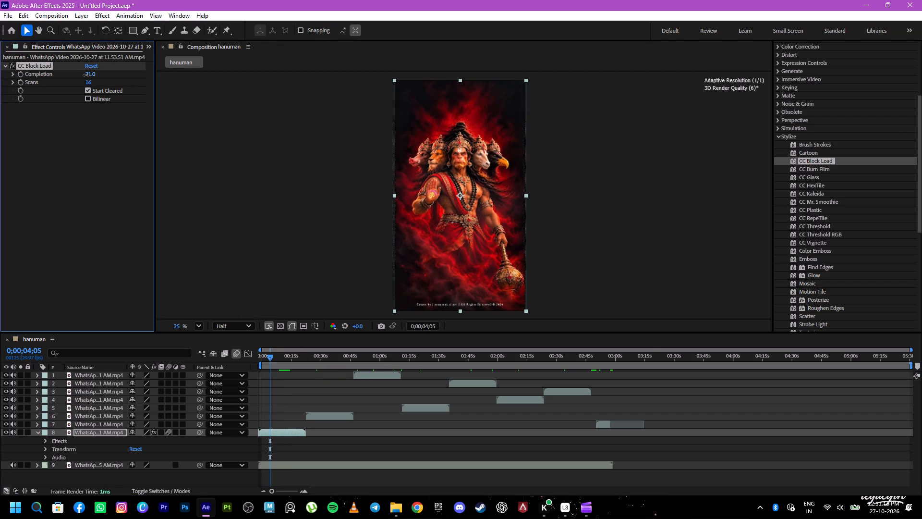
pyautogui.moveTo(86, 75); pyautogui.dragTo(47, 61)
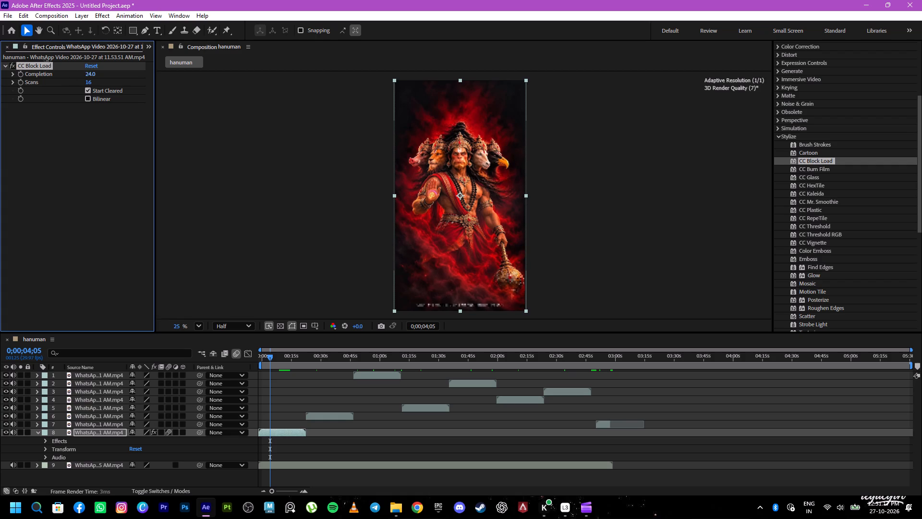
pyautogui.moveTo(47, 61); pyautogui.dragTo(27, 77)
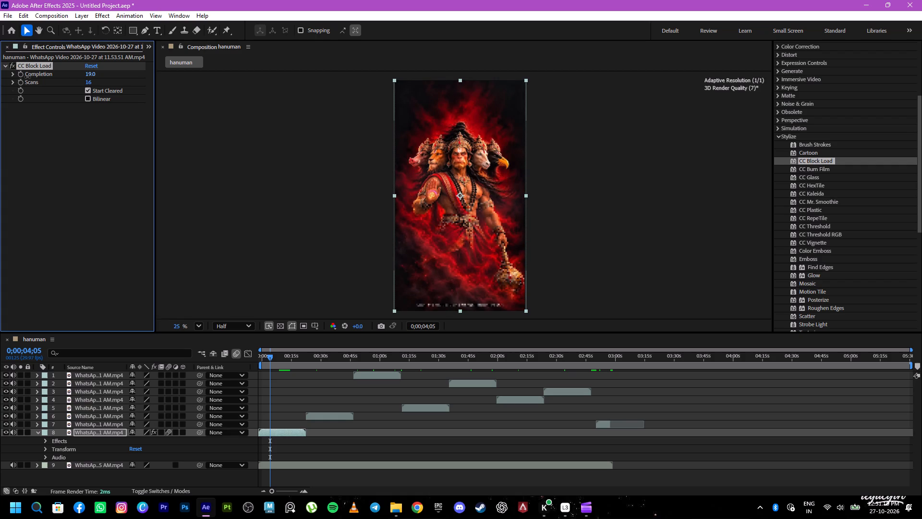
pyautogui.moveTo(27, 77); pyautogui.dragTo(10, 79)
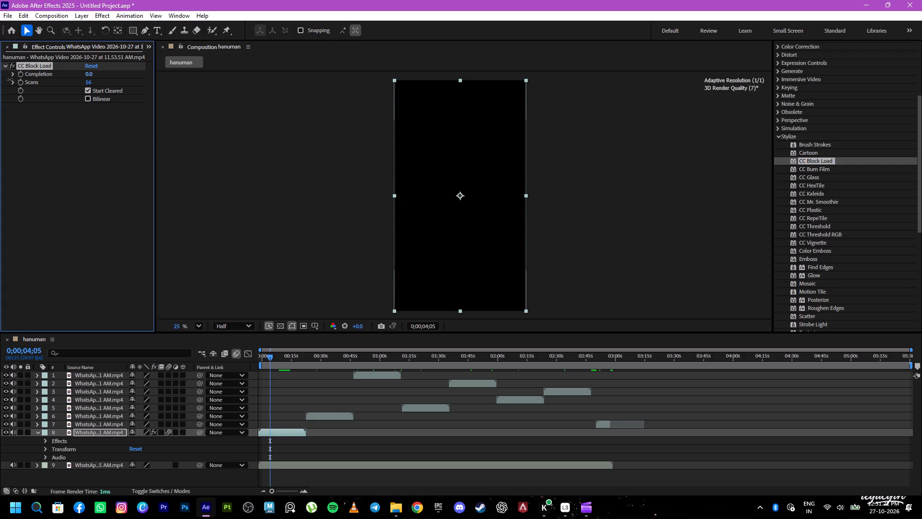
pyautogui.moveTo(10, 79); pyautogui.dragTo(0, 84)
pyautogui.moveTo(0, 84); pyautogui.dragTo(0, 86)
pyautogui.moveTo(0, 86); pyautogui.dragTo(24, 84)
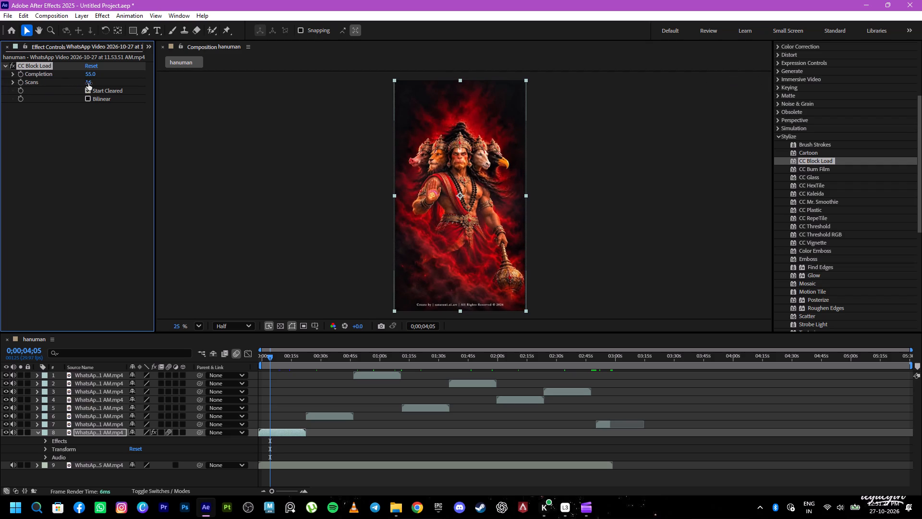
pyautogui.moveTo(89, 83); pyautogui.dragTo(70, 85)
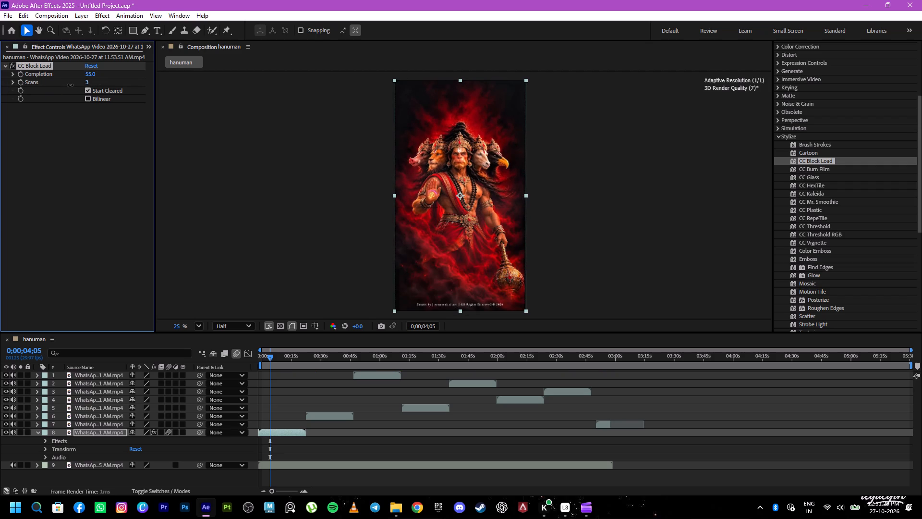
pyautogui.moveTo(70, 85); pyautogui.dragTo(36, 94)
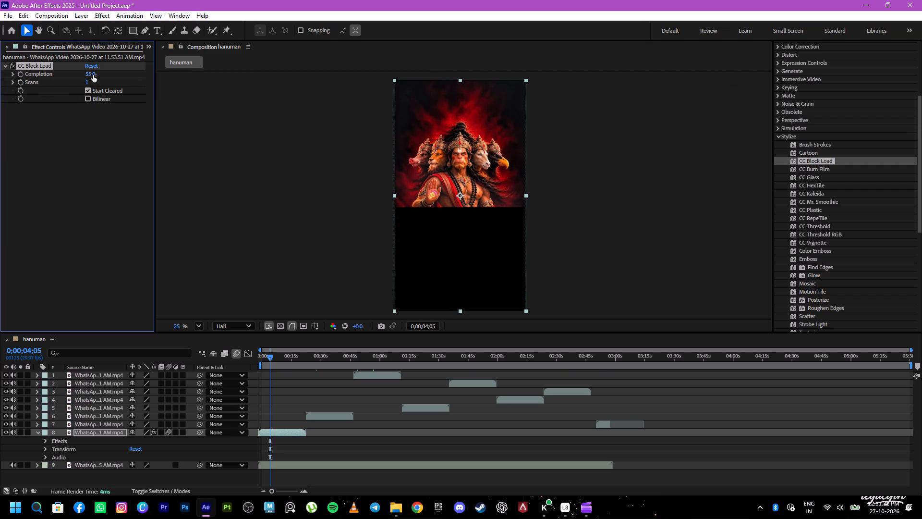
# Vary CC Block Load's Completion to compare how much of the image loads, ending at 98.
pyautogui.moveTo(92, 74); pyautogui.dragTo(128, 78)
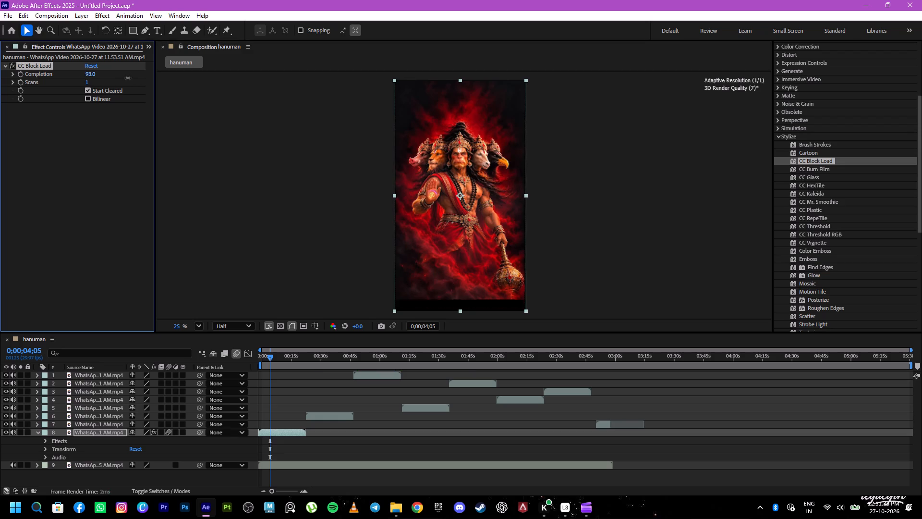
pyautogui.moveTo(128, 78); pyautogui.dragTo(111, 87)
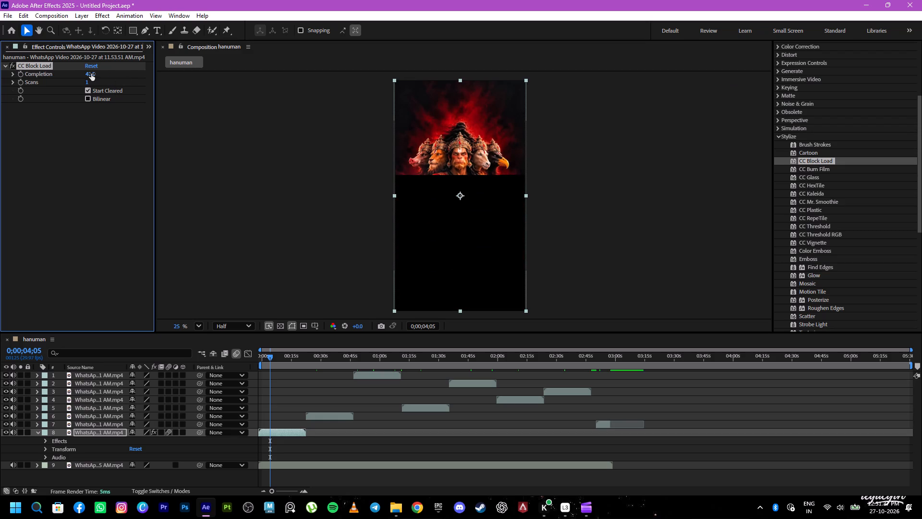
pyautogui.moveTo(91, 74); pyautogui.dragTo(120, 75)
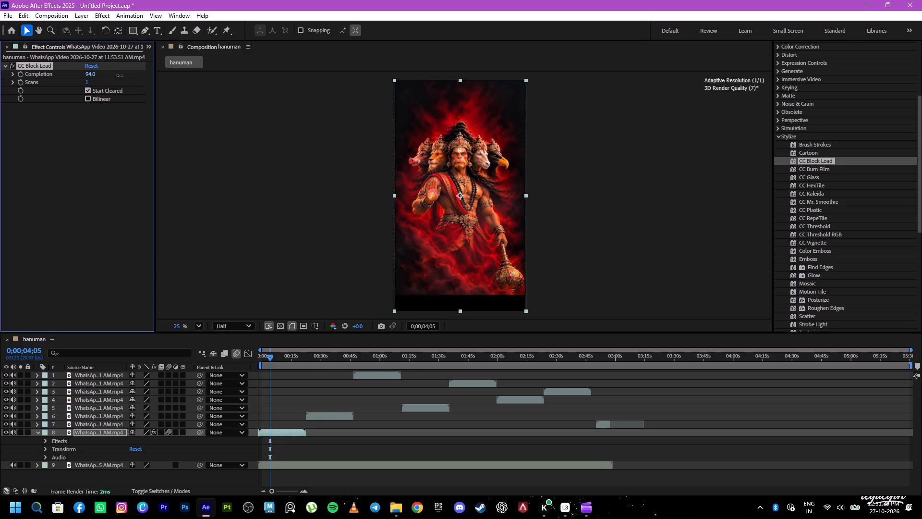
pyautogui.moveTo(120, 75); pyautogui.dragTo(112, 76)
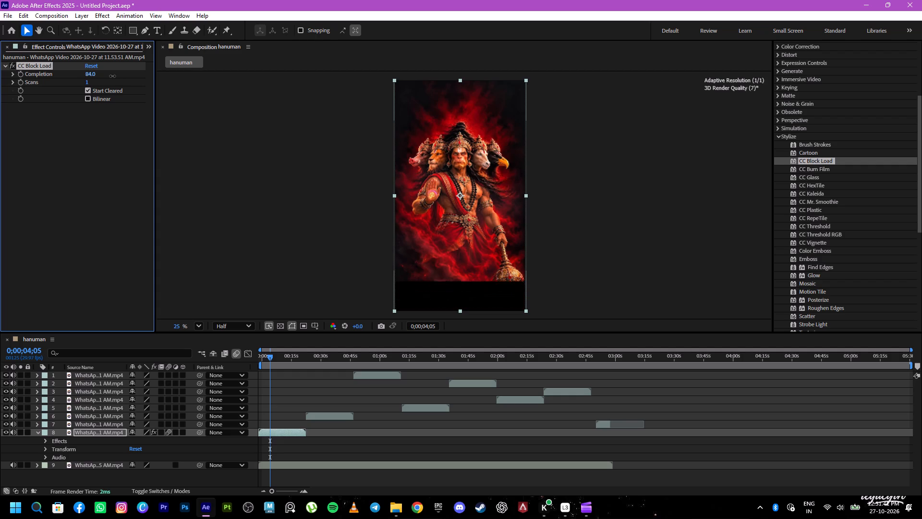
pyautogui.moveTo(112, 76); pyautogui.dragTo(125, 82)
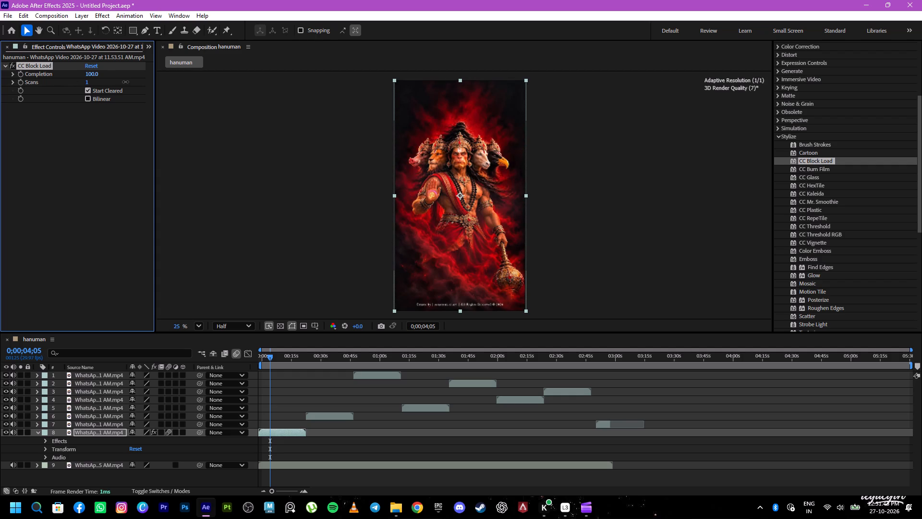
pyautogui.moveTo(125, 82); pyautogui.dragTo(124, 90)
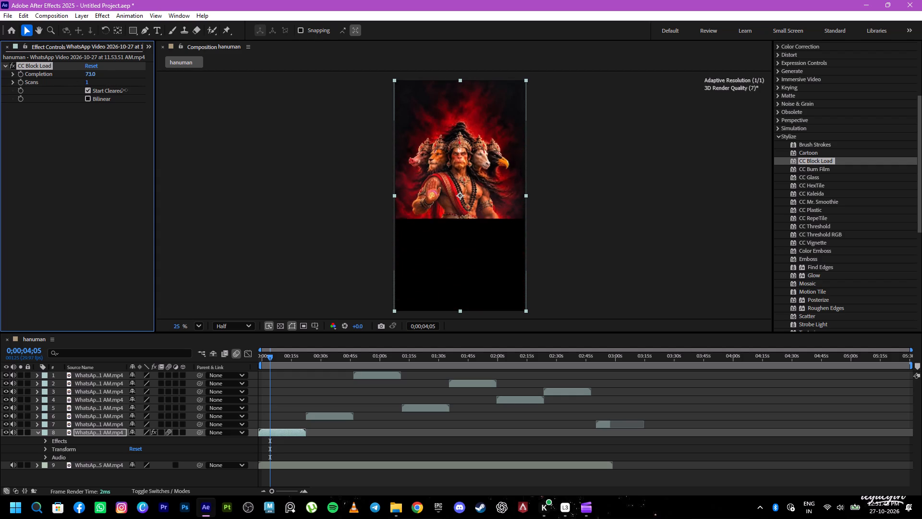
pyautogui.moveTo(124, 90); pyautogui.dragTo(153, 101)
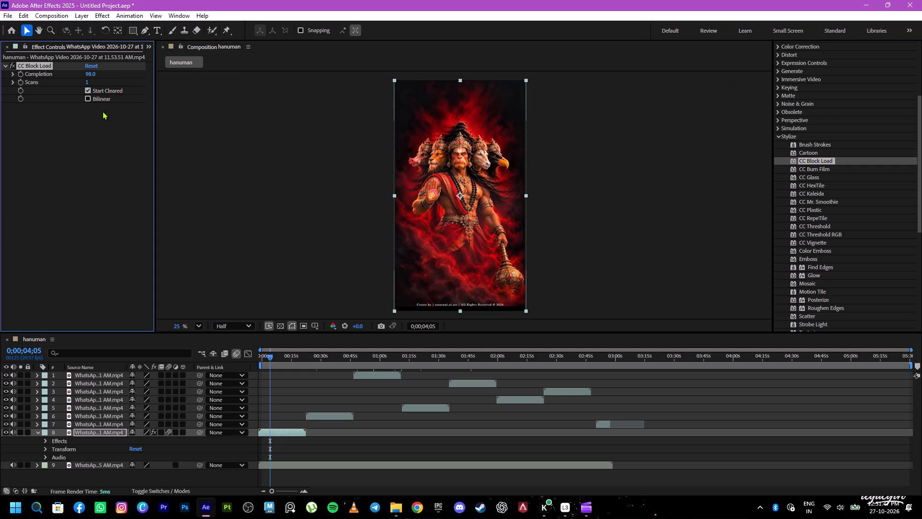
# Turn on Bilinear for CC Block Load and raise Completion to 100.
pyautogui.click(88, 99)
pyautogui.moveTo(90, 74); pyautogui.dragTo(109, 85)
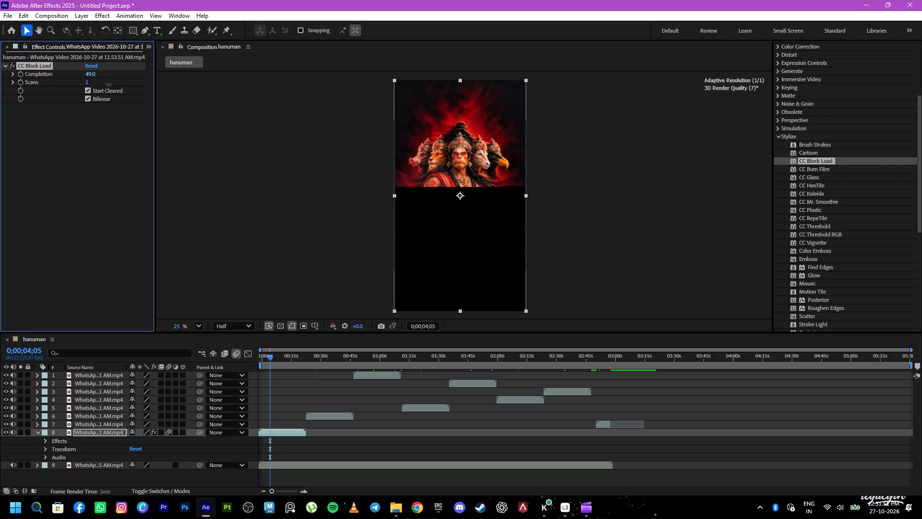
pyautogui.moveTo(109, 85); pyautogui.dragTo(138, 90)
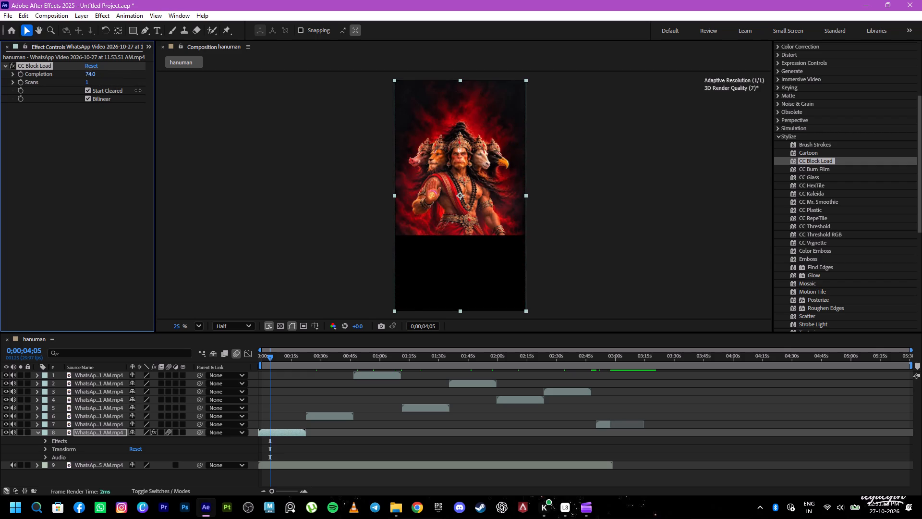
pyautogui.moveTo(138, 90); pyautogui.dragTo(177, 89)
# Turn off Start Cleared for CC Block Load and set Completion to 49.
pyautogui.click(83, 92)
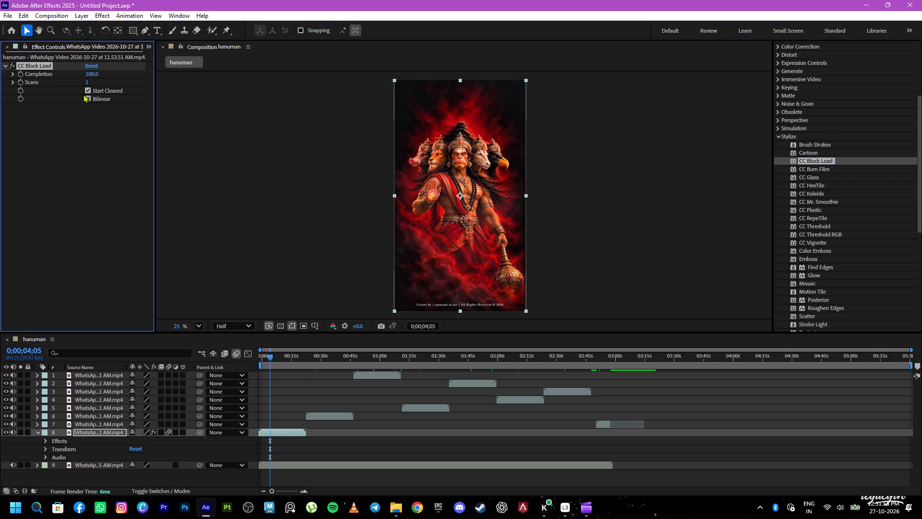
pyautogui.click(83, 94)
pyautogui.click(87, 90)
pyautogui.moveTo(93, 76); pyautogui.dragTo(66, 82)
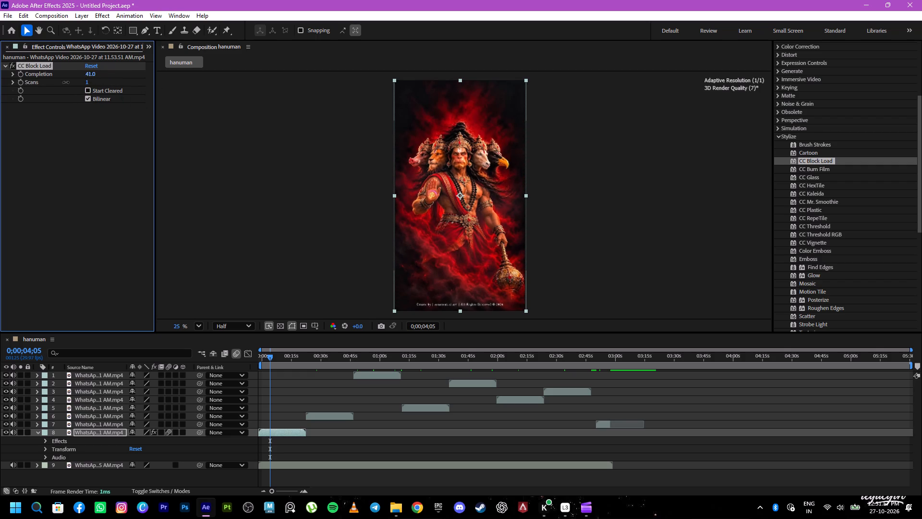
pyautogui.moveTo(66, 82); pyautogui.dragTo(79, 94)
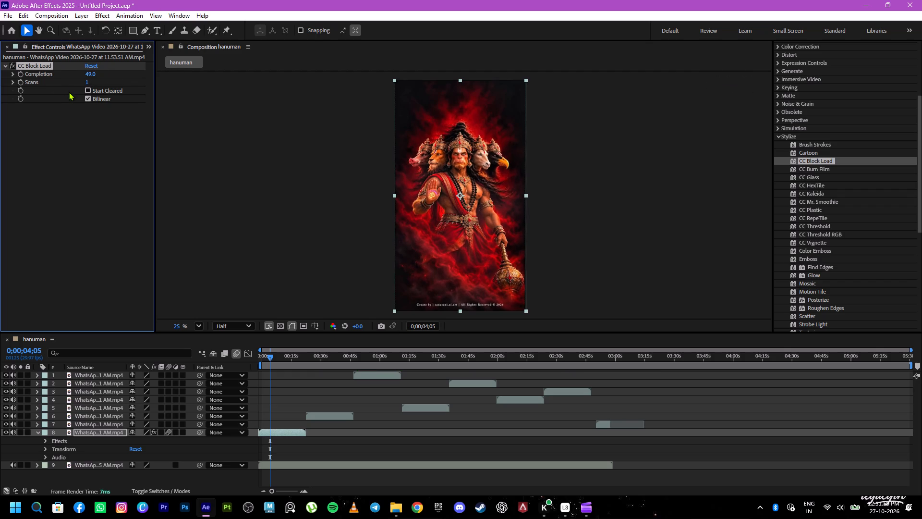
# Remove the CC Block Load effect from the first Hanuman clip.
pyautogui.press('Delete')
# Apply the CC Burn Film effect to the first Hanuman clip with Burn at 22.
pyautogui.moveTo(819, 168); pyautogui.dragTo(819, 168)
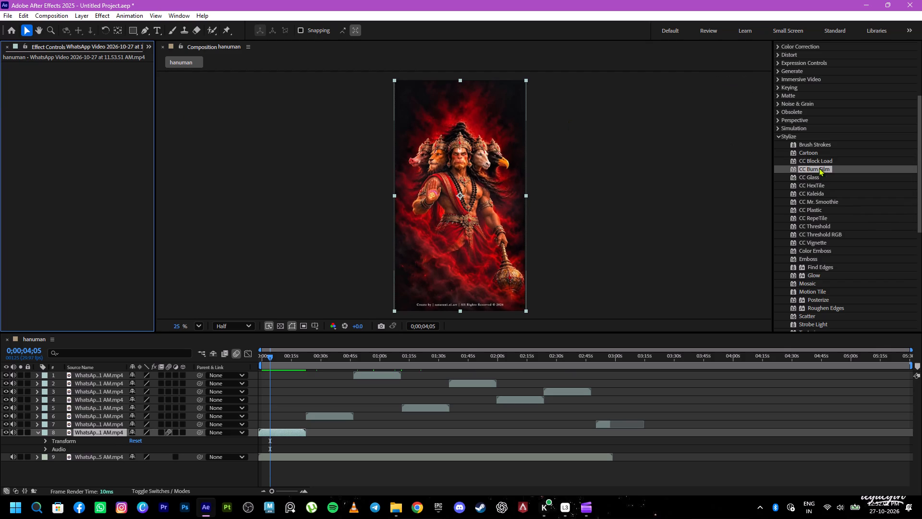
pyautogui.moveTo(819, 168); pyautogui.dragTo(126, 164)
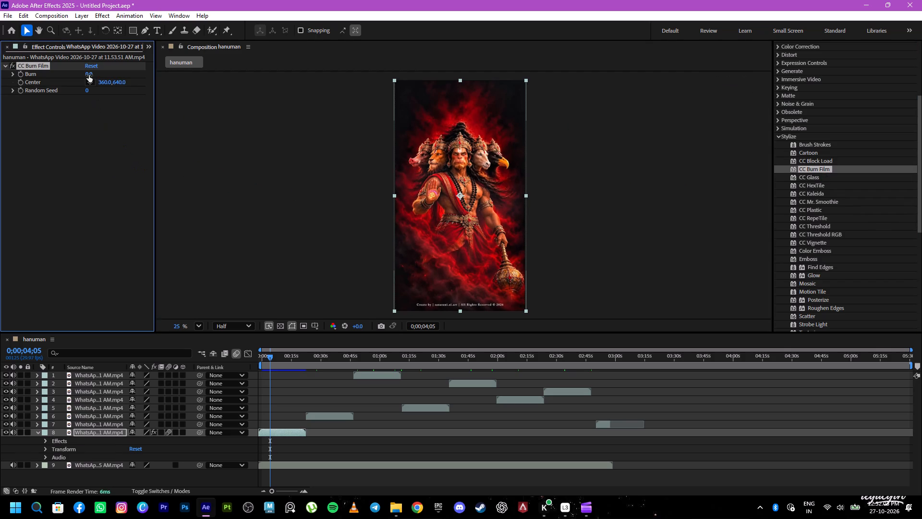
pyautogui.moveTo(89, 74); pyautogui.dragTo(103, 77)
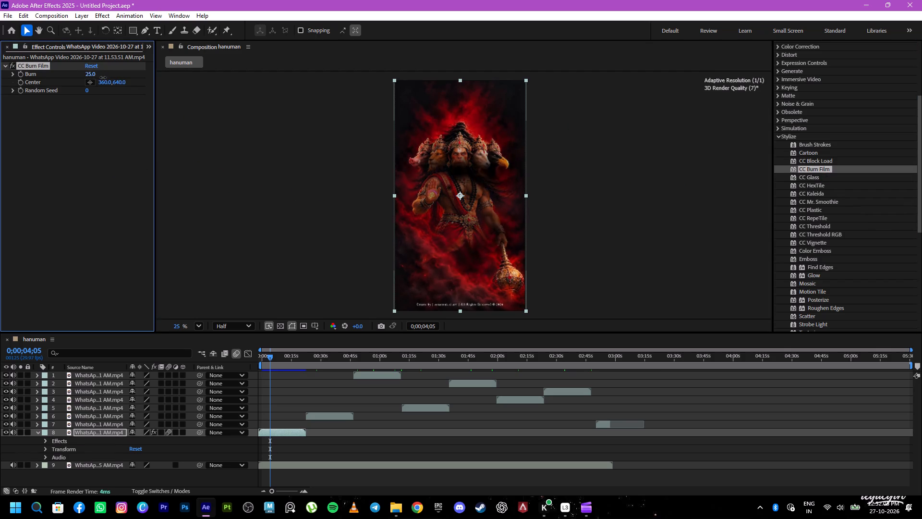
pyautogui.moveTo(103, 77); pyautogui.dragTo(104, 80)
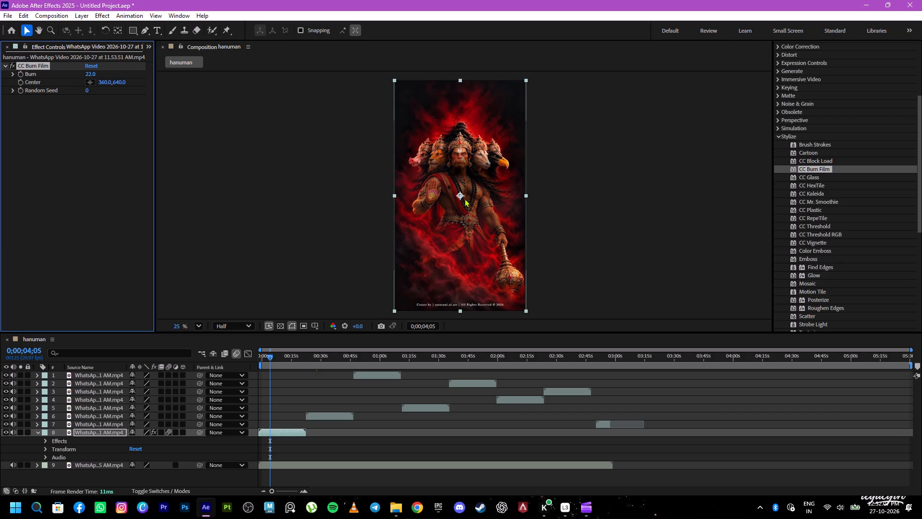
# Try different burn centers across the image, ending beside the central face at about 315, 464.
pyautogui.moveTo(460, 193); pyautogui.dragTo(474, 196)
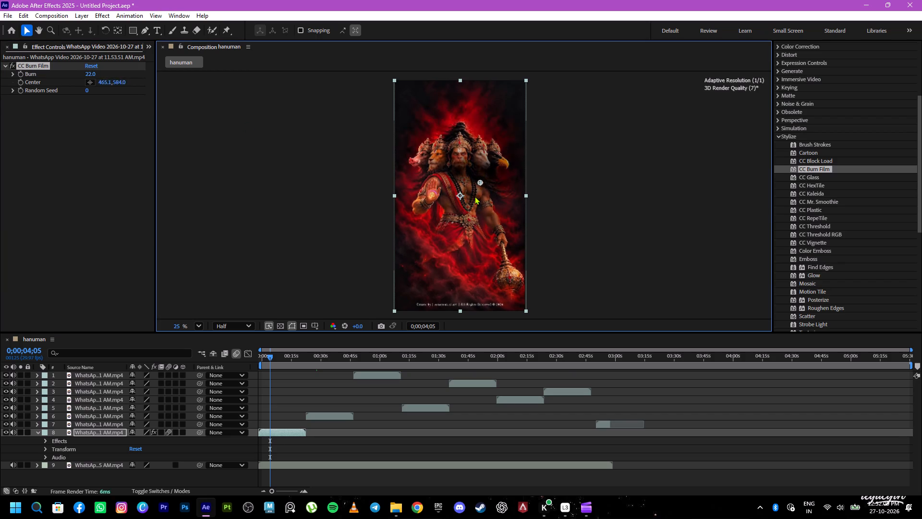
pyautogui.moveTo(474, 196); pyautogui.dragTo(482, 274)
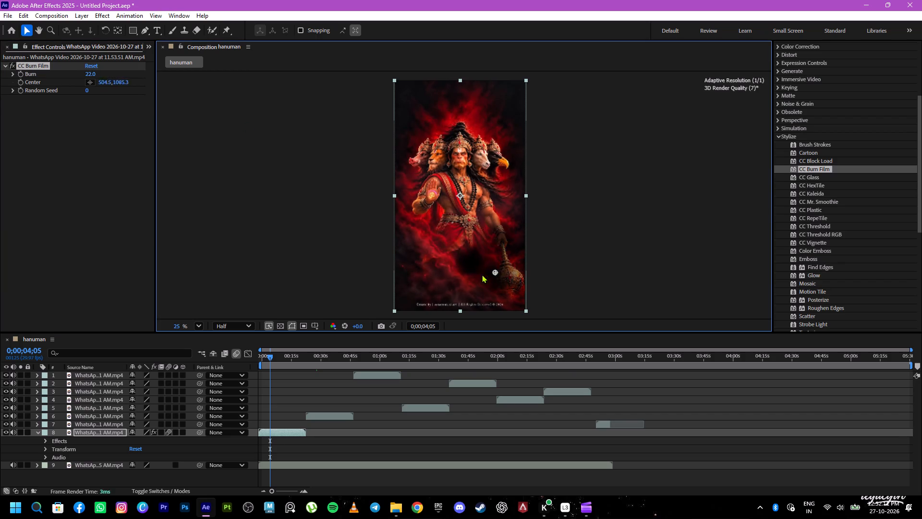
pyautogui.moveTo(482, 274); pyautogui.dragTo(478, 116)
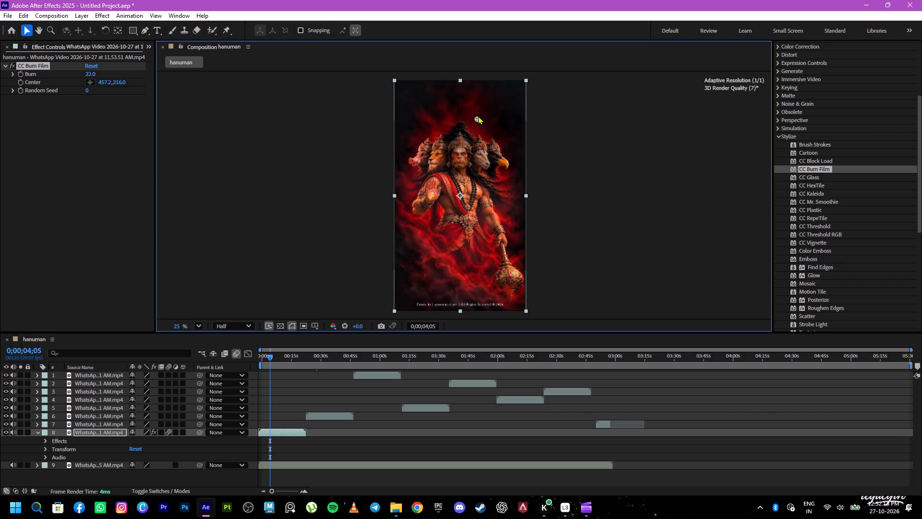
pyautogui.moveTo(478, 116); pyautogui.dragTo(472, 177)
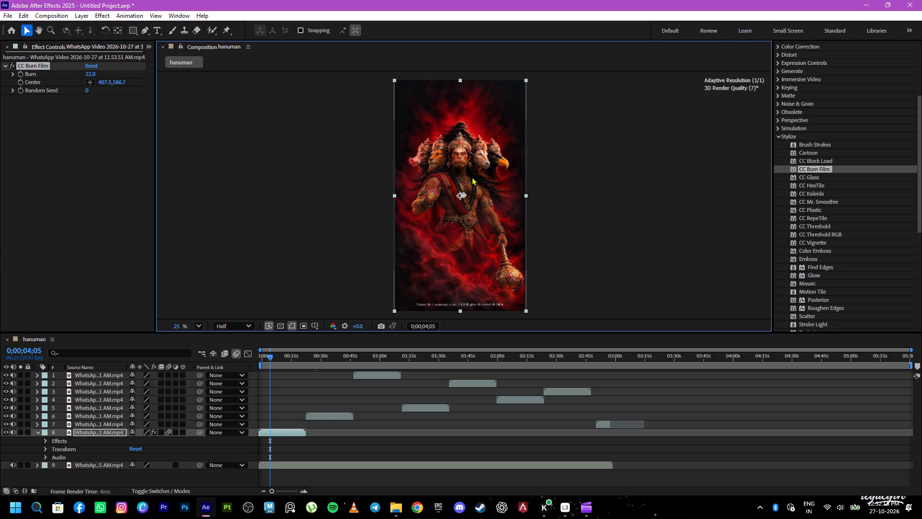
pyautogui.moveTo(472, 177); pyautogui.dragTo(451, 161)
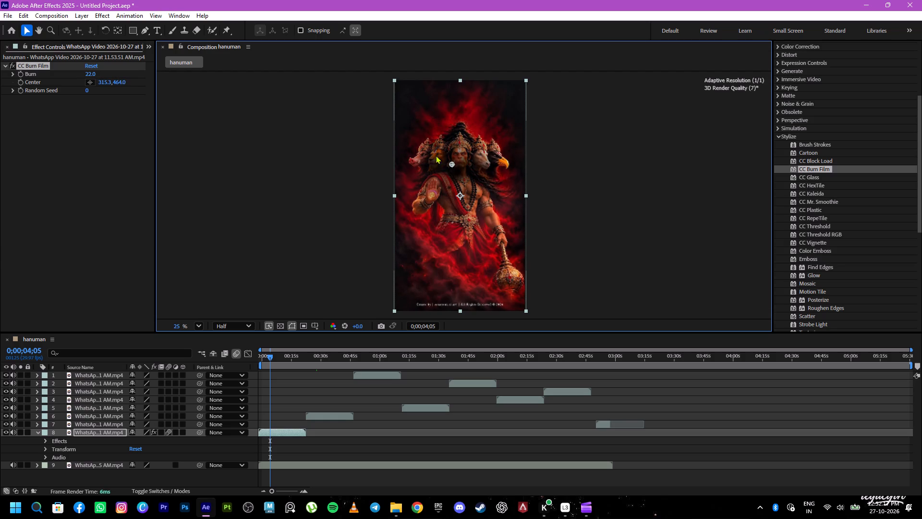
# Set CC Burn Film's Burn to 14 and Random Seed to 420.
pyautogui.click(90, 72)
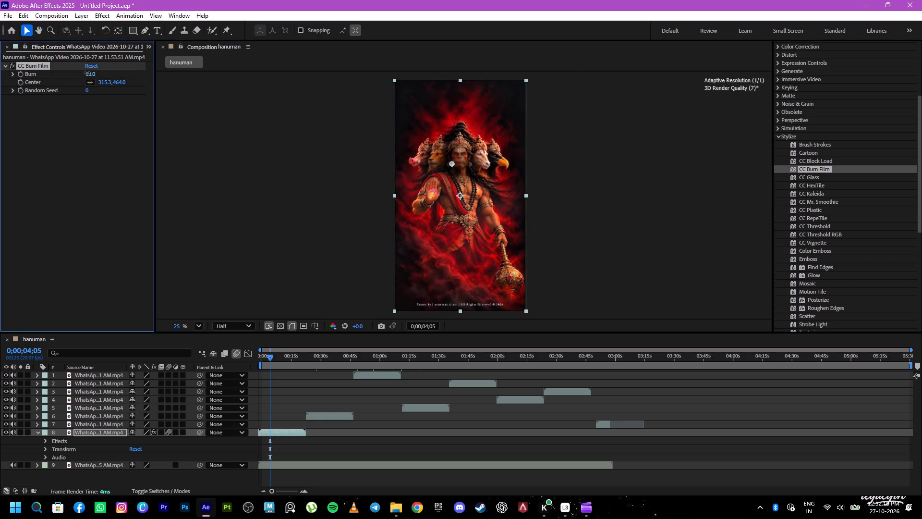
pyautogui.moveTo(88, 93); pyautogui.dragTo(89, 93)
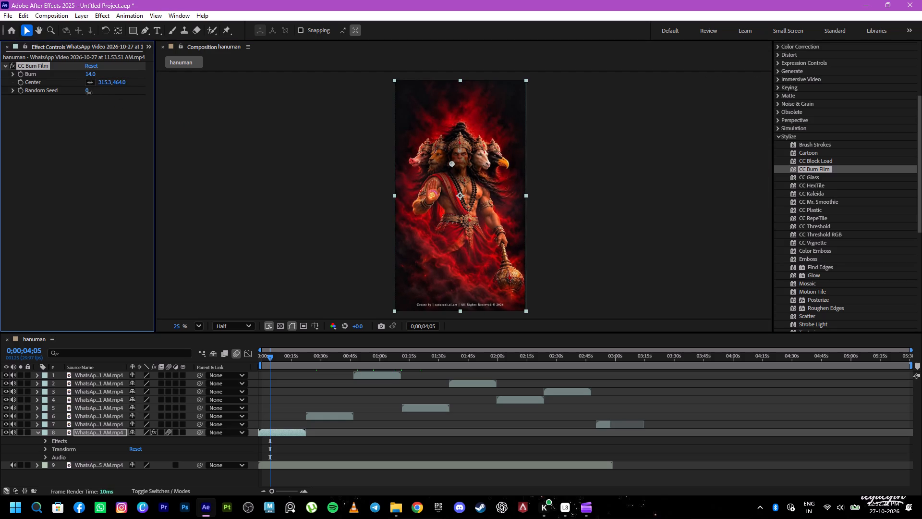
pyautogui.moveTo(89, 93); pyautogui.dragTo(107, 91)
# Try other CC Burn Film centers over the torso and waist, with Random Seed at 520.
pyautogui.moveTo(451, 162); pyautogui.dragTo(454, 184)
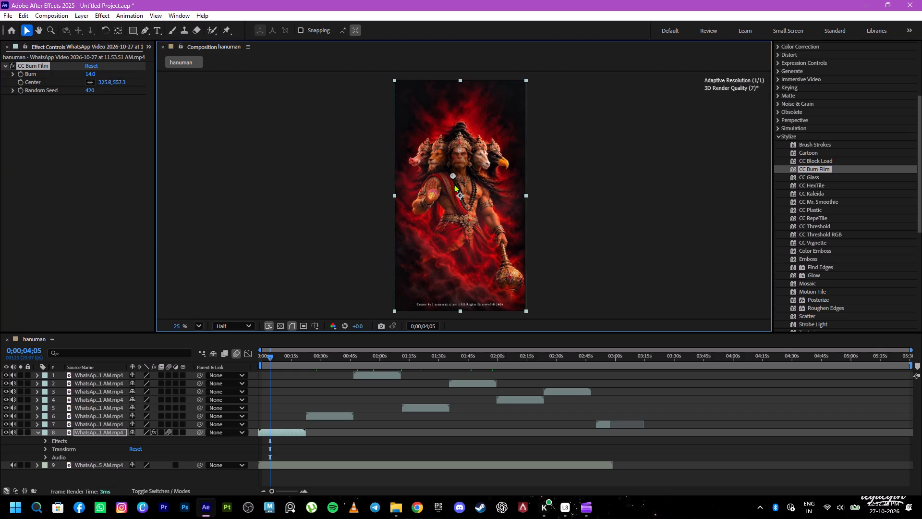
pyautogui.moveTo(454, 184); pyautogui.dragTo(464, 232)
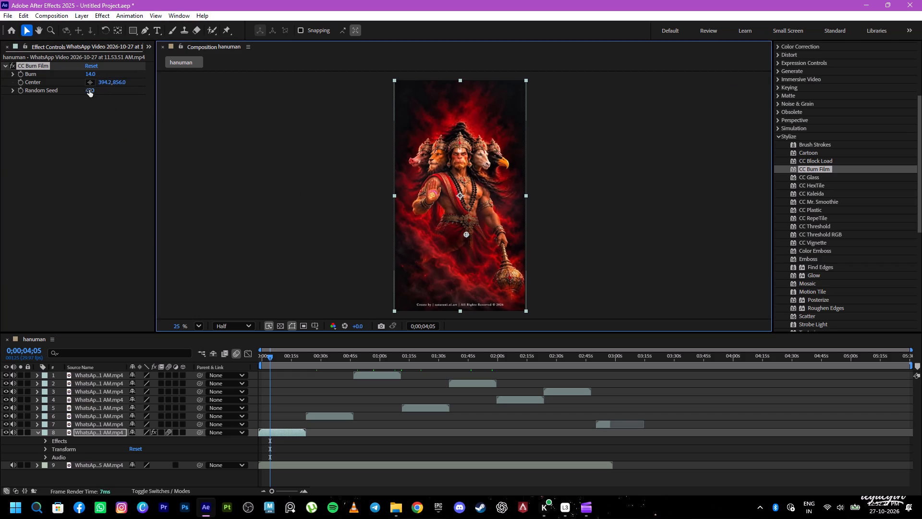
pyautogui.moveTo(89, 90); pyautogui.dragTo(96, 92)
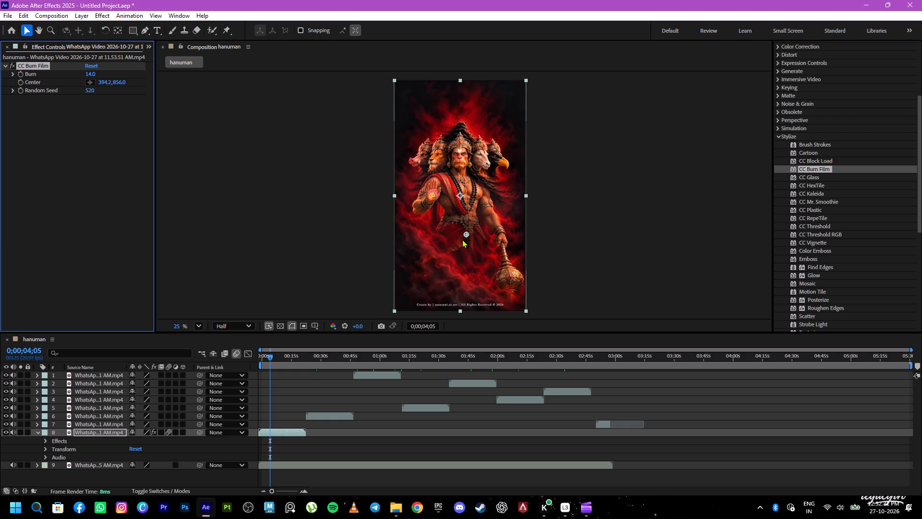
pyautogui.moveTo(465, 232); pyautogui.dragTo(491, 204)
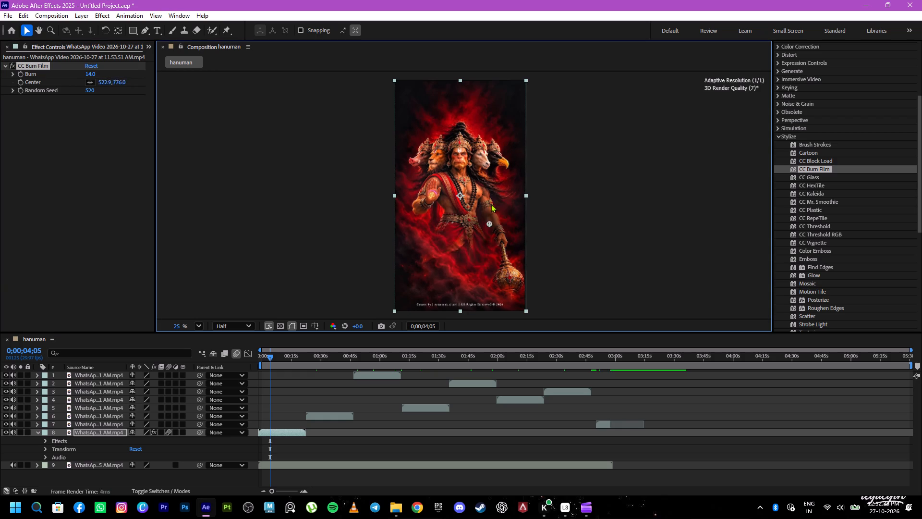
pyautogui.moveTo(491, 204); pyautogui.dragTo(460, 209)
# Remove the CC Burn Film effect from the first Hanuman clip.
pyautogui.press('Delete')
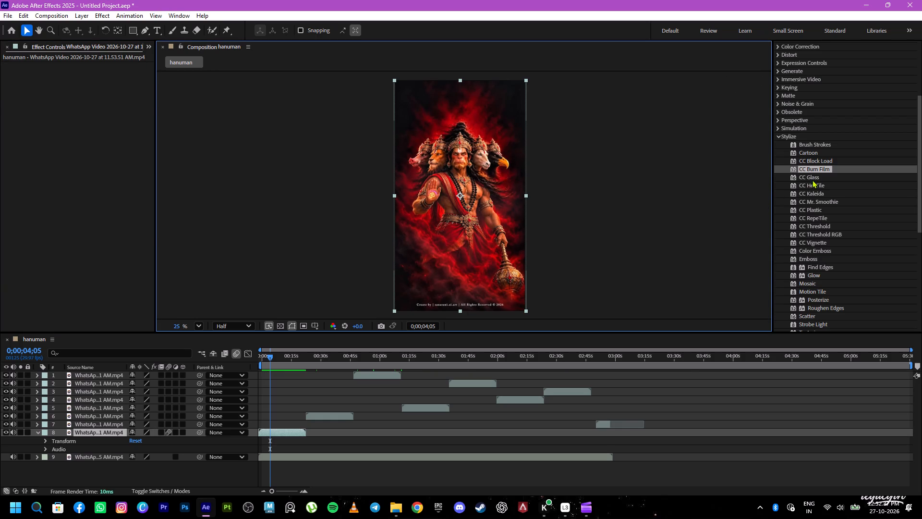
# Apply the CC Glass effect to the first Hanuman clip and expand its Surface settings.
pyautogui.moveTo(812, 178); pyautogui.dragTo(121, 185)
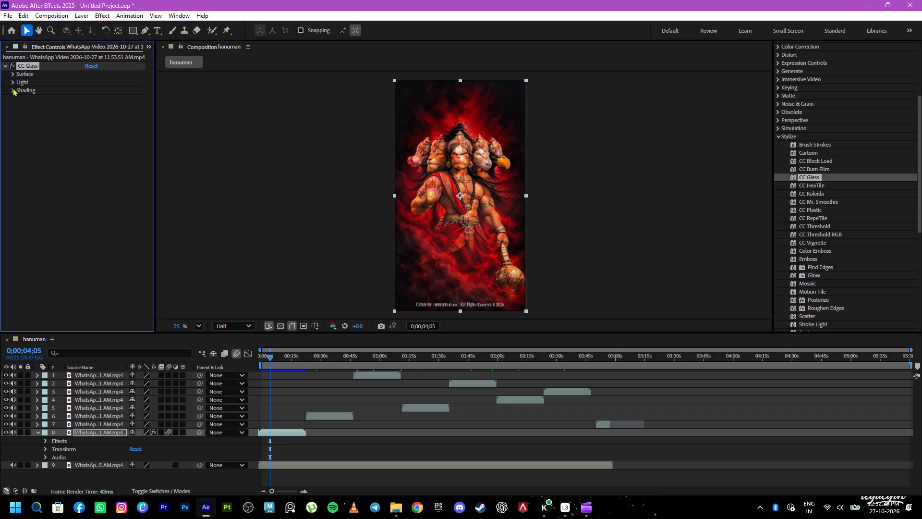
pyautogui.click(14, 69)
pyautogui.click(13, 73)
pyautogui.click(13, 65)
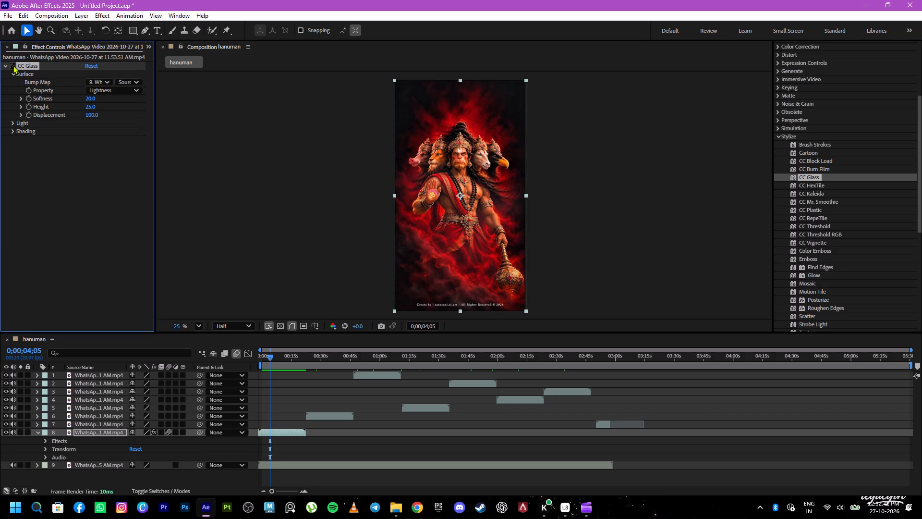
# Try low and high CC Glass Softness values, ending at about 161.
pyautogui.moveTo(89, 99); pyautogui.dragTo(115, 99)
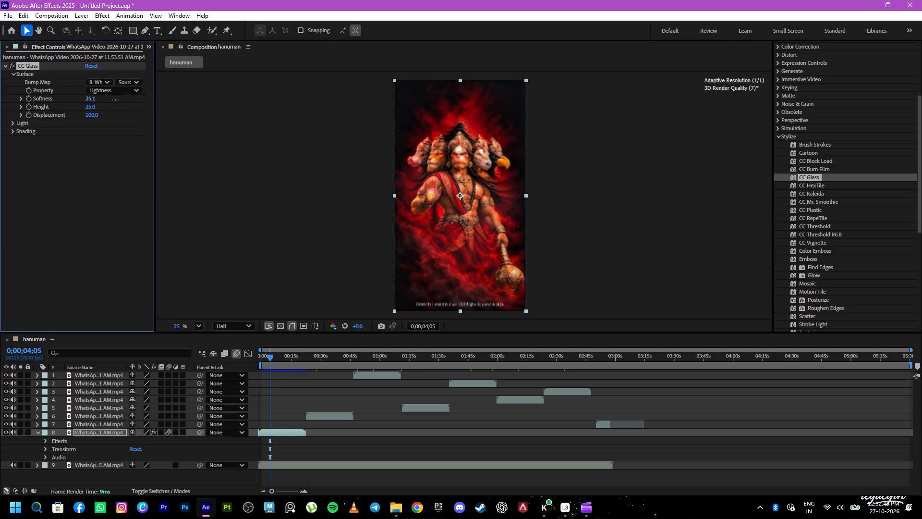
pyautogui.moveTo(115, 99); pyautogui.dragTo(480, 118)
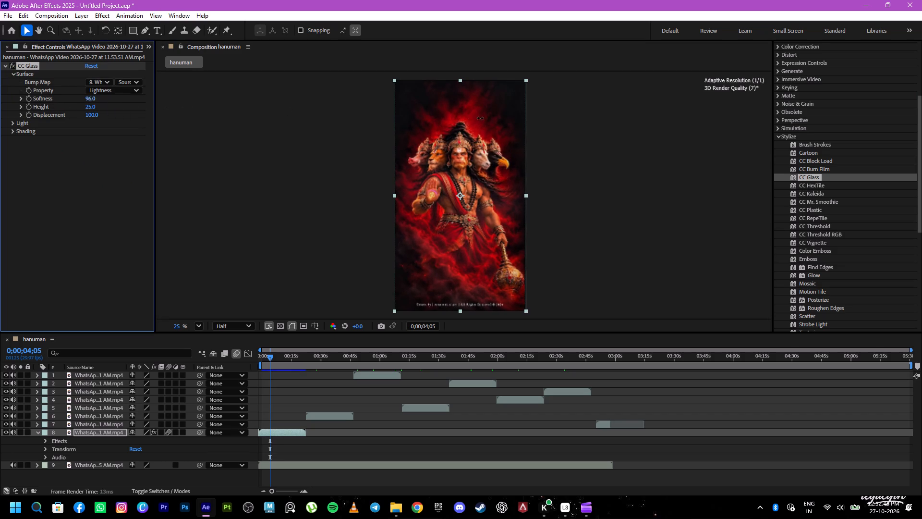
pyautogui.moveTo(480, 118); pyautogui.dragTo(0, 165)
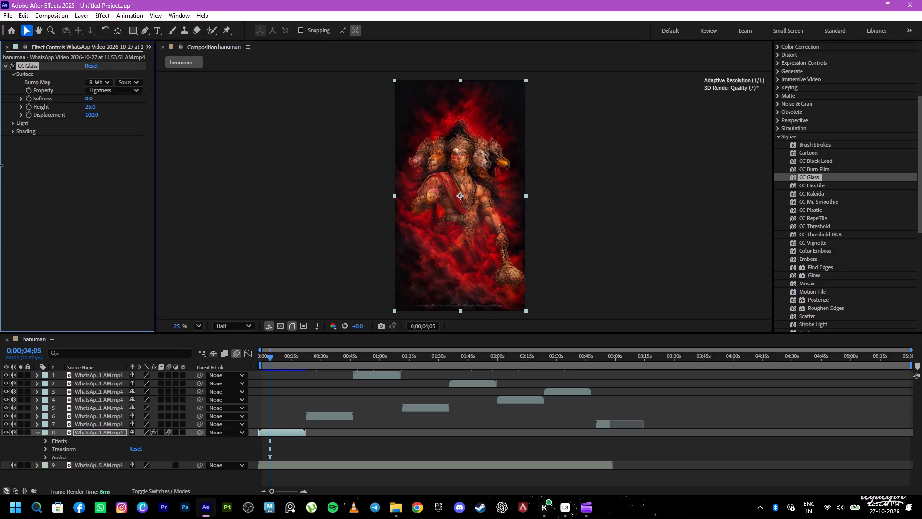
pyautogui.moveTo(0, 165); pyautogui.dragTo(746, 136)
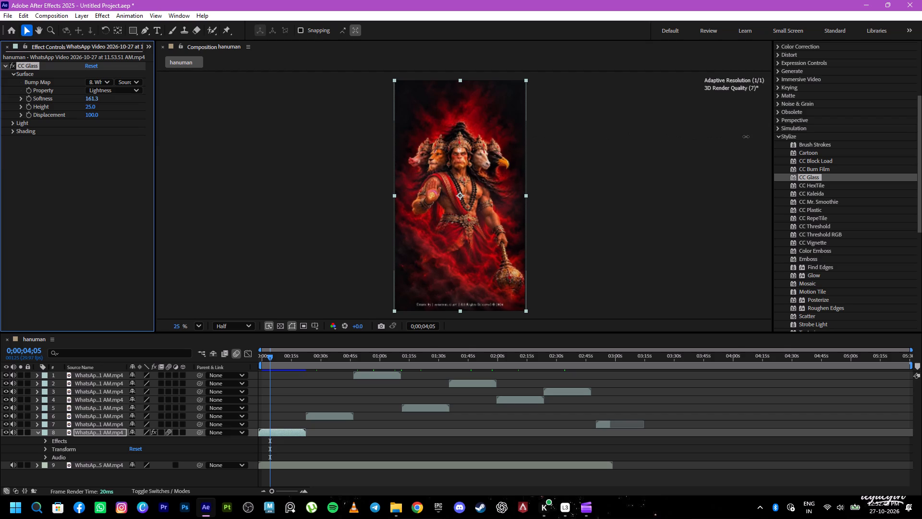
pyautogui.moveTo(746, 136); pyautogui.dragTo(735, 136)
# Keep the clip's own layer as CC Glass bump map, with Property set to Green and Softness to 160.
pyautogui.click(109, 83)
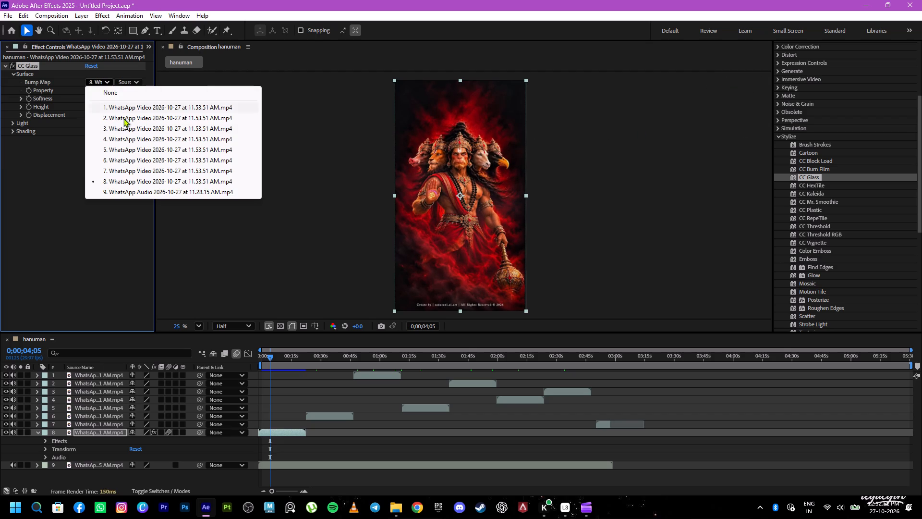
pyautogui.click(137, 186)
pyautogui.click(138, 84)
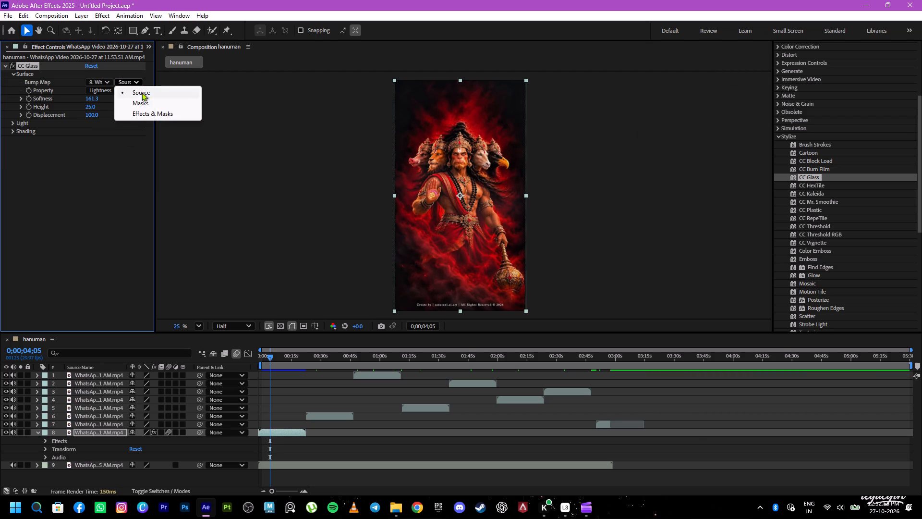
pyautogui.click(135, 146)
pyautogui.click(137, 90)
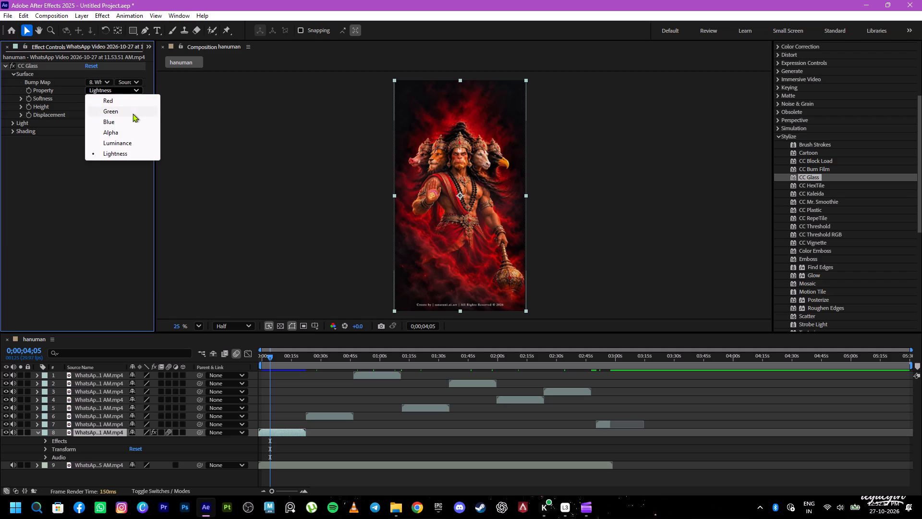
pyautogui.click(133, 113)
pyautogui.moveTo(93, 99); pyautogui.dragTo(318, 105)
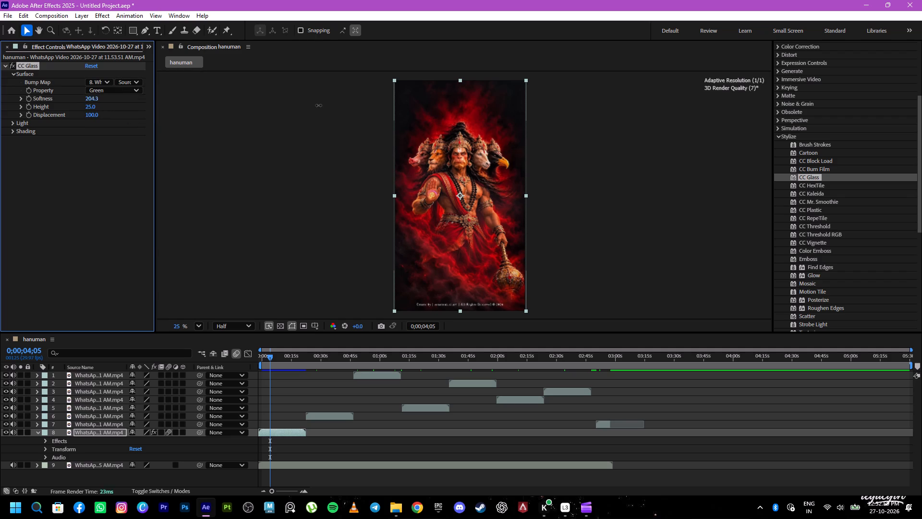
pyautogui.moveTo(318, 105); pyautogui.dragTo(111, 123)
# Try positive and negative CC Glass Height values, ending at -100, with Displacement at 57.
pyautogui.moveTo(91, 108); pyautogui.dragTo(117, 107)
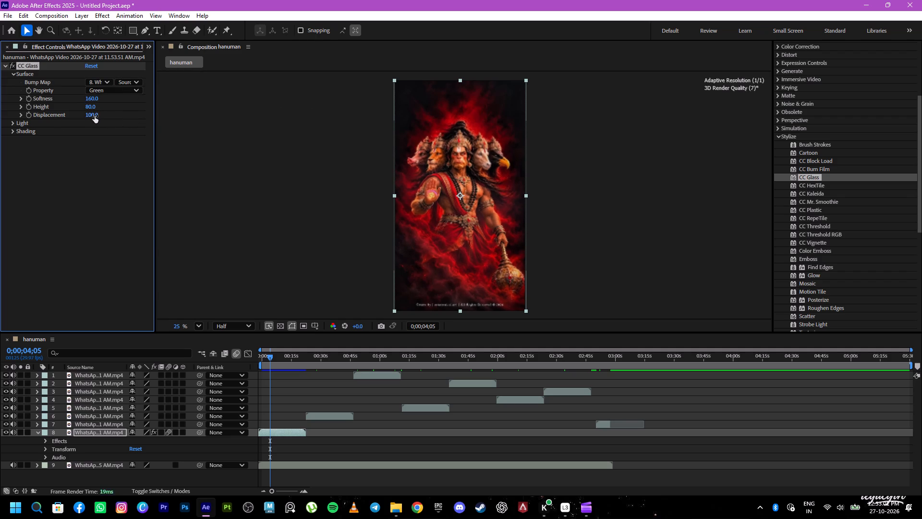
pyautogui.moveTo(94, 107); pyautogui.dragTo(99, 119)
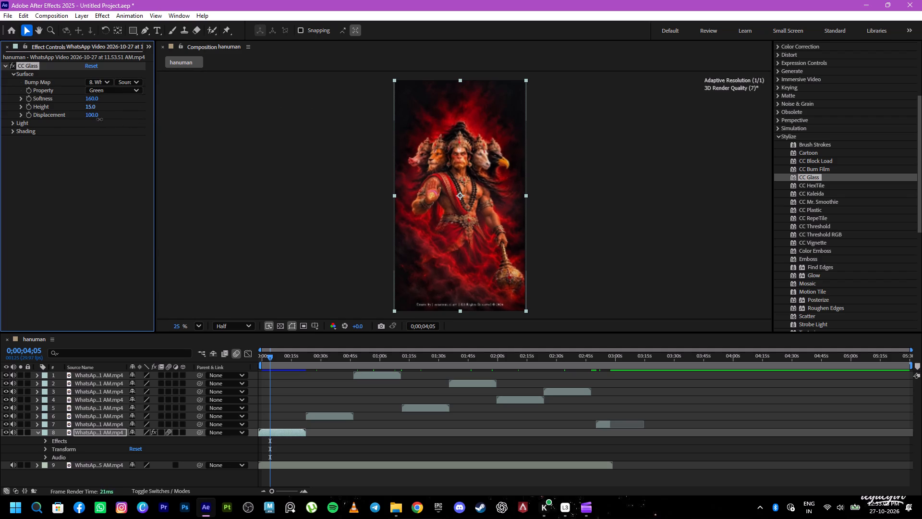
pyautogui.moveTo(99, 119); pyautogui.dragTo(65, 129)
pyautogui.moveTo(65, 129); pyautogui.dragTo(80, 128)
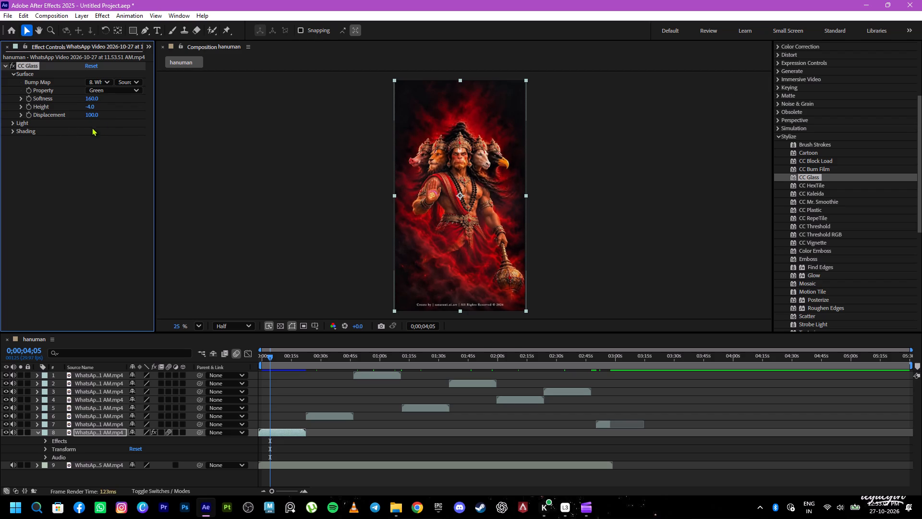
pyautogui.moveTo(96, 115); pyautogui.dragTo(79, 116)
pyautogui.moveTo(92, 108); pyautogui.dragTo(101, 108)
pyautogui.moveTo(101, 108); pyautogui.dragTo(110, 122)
# Set CC Glass's bump Property to Alpha, Softness to 165.5, Height to 89 and Displacement to -180.
pyautogui.click(119, 92)
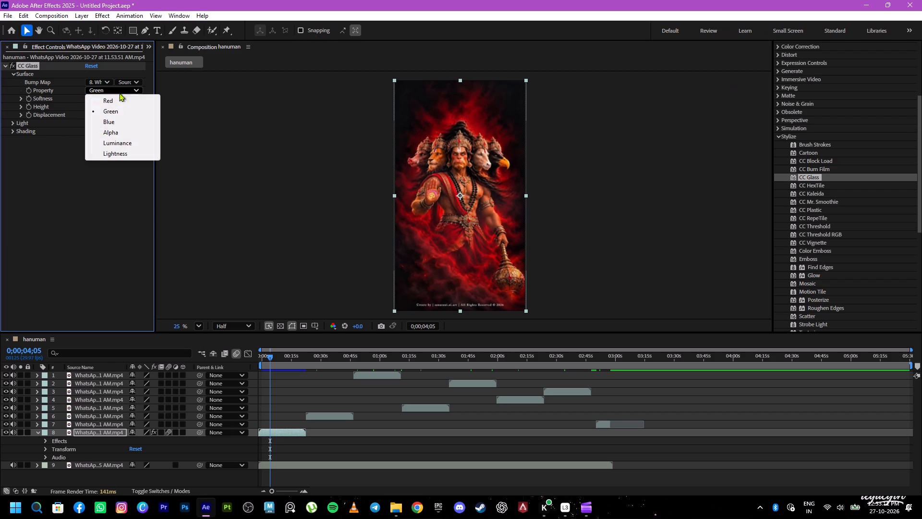
pyautogui.click(117, 132)
pyautogui.moveTo(93, 99); pyautogui.dragTo(124, 100)
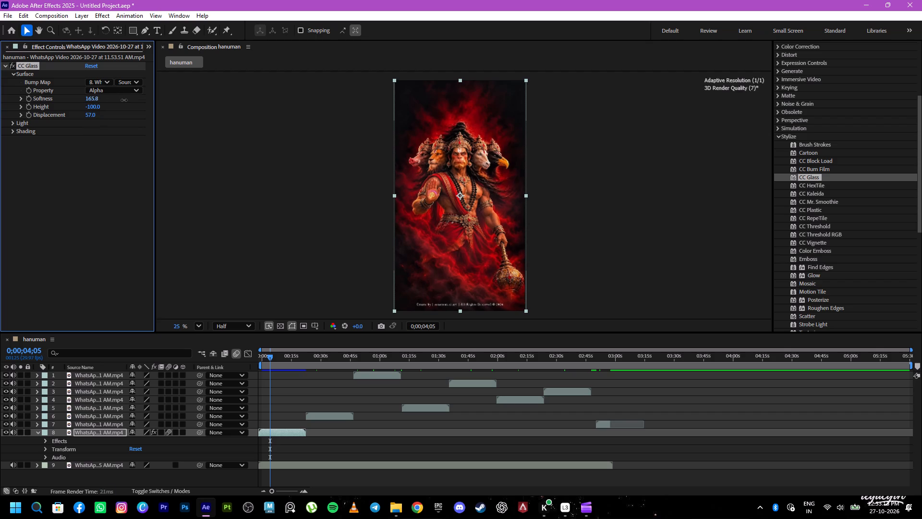
pyautogui.moveTo(124, 100); pyautogui.dragTo(121, 101)
pyautogui.moveTo(100, 107); pyautogui.dragTo(84, 107)
pyautogui.moveTo(92, 106); pyautogui.dragTo(106, 110)
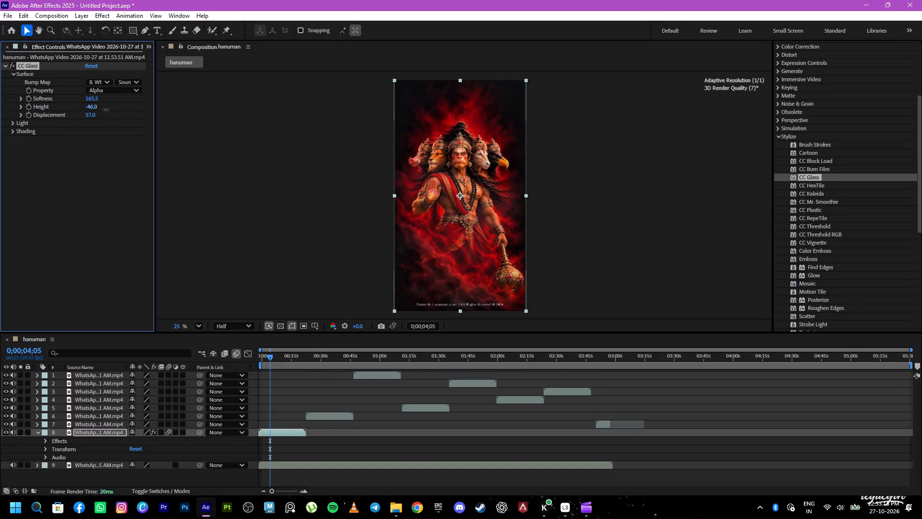
pyautogui.moveTo(106, 110); pyautogui.dragTo(250, 109)
pyautogui.moveTo(92, 113); pyautogui.dragTo(201, 111)
pyautogui.moveTo(201, 111); pyautogui.dragTo(65, 132)
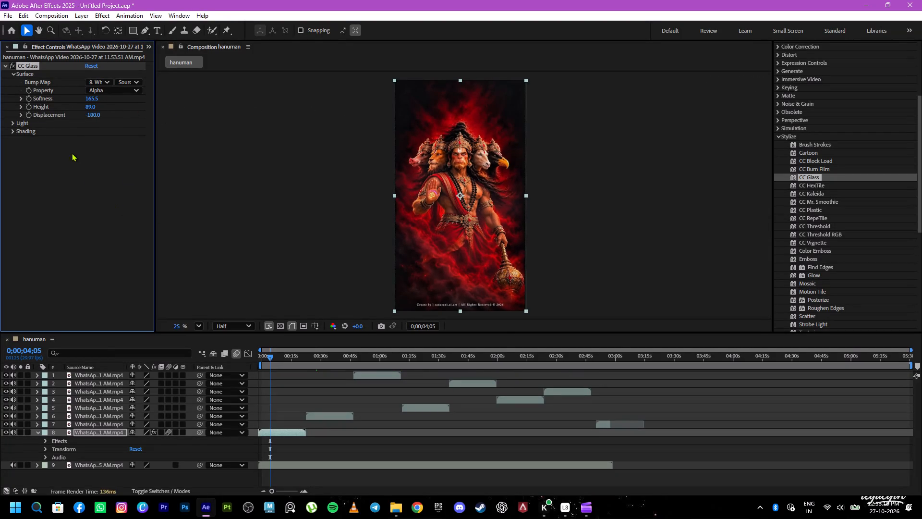
# Set the CC Glass light color to bright green, 14DE65.
pyautogui.click(13, 119)
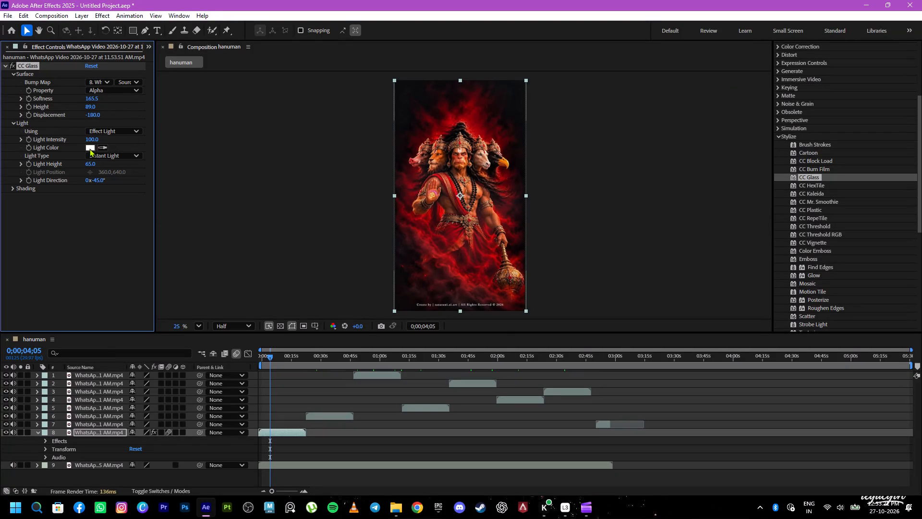
pyautogui.click(89, 148)
pyautogui.moveTo(425, 231); pyautogui.dragTo(372, 220)
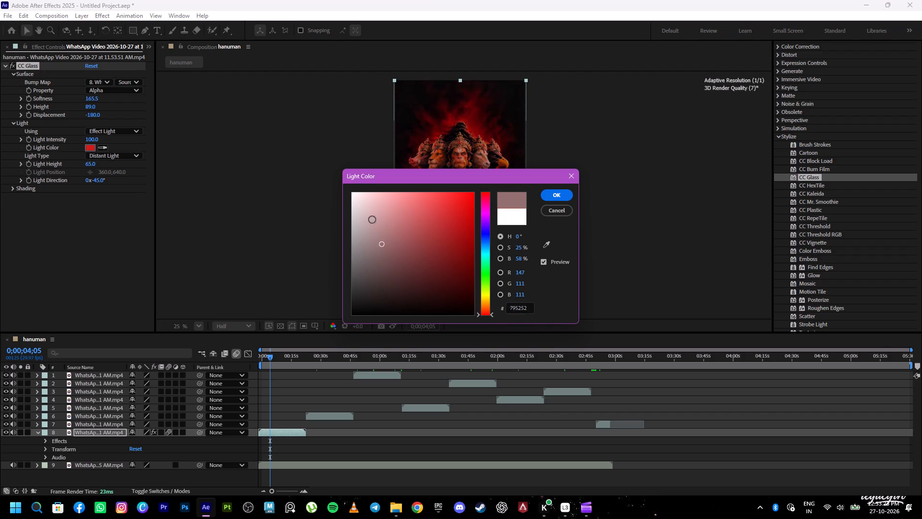
pyautogui.moveTo(372, 220); pyautogui.dragTo(371, 215)
pyautogui.moveTo(484, 238); pyautogui.dragTo(487, 251)
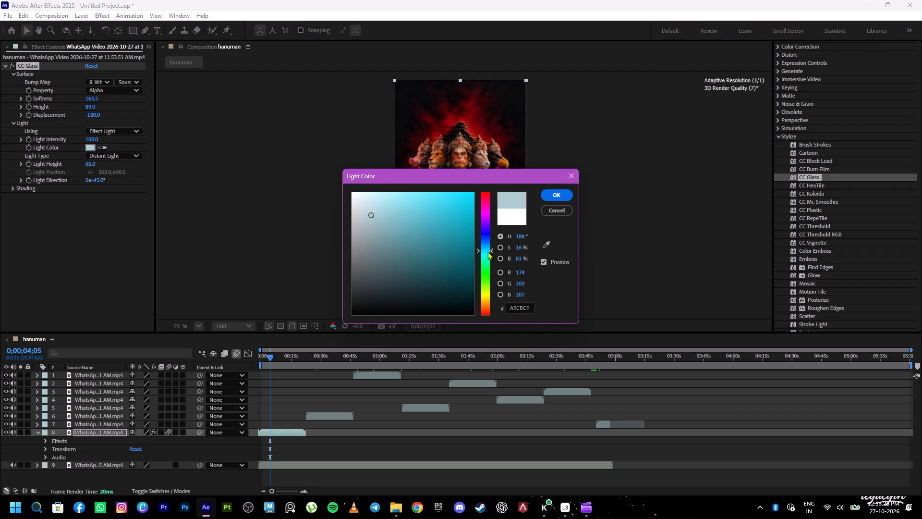
pyautogui.moveTo(487, 251); pyautogui.dragTo(490, 266)
pyautogui.moveTo(414, 229); pyautogui.dragTo(393, 235)
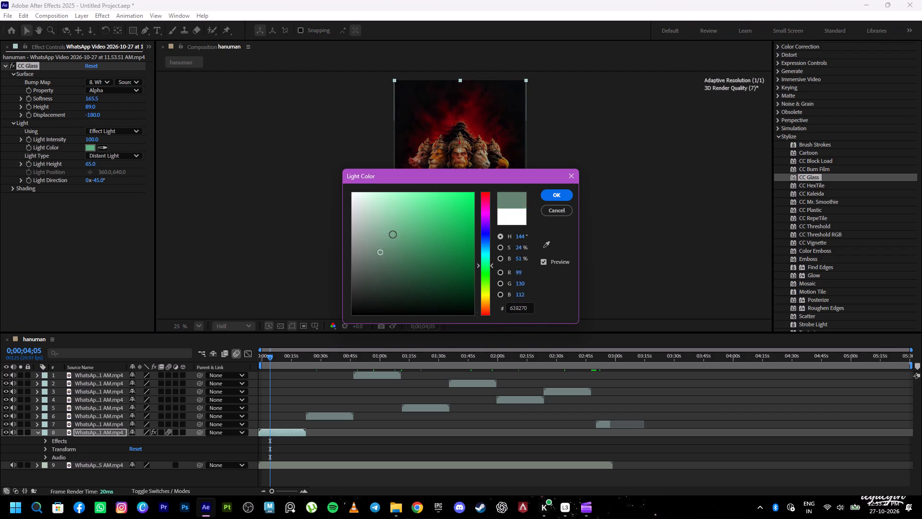
pyautogui.moveTo(393, 235); pyautogui.dragTo(463, 208)
pyautogui.click(563, 198)
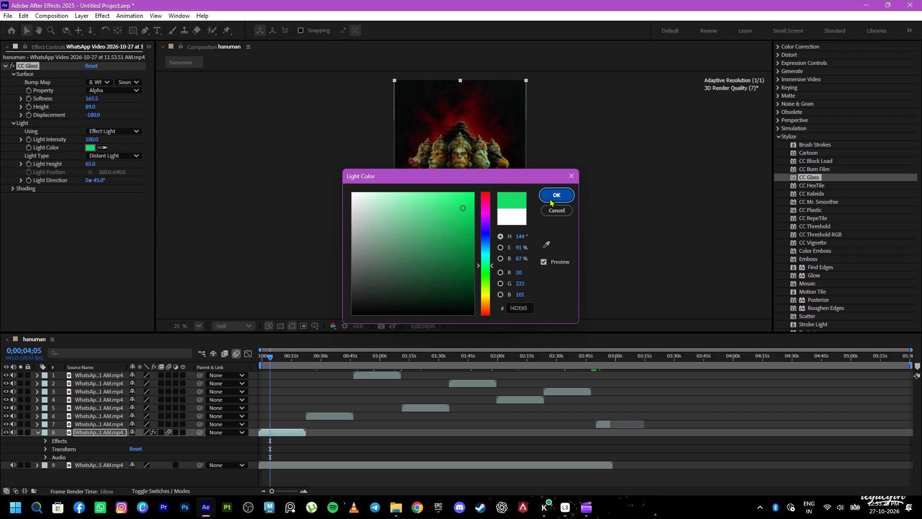
# Set CC Glass's Light Height to 96 and Light Direction to -90°, keeping the clip at its original position.
pyautogui.click(85, 164)
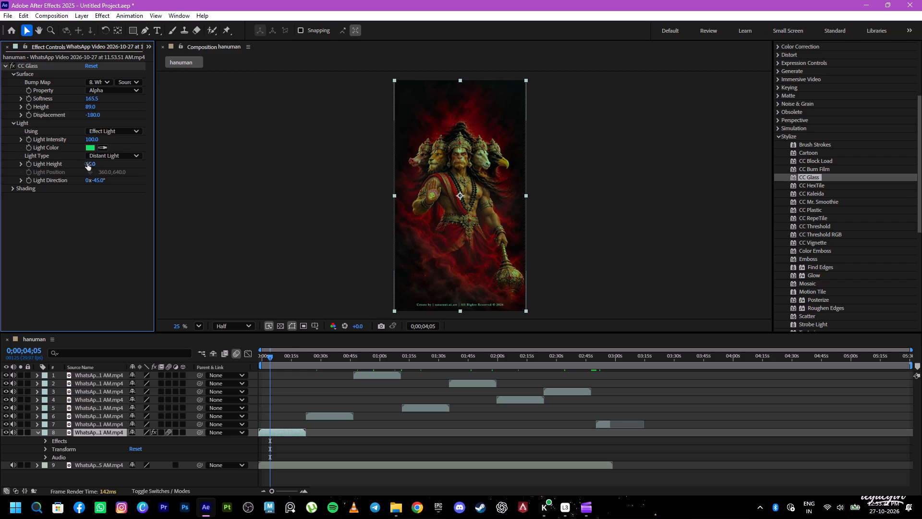
pyautogui.moveTo(87, 163); pyautogui.dragTo(133, 166)
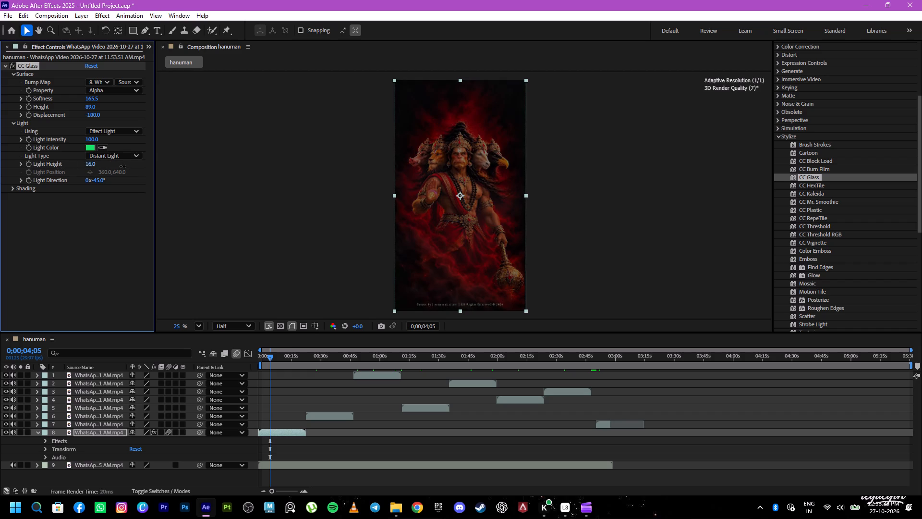
pyautogui.moveTo(133, 166); pyautogui.dragTo(186, 165)
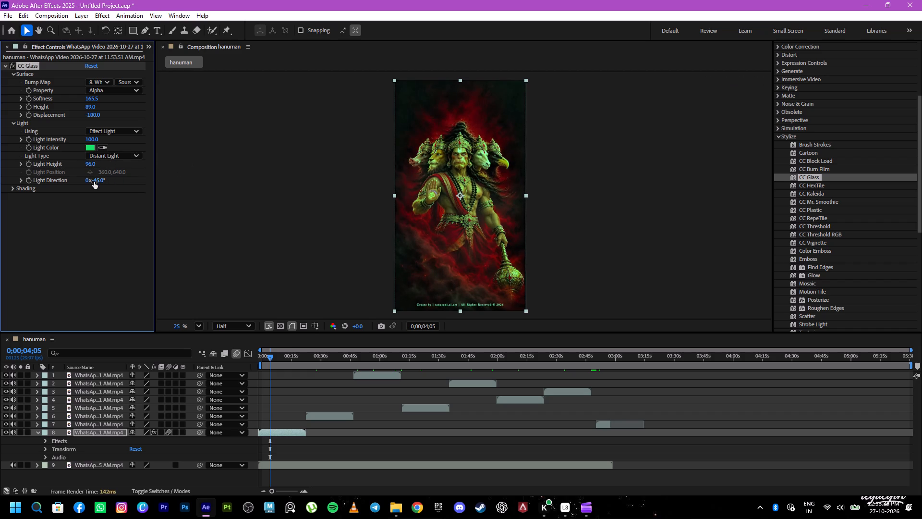
pyautogui.moveTo(97, 179); pyautogui.dragTo(84, 185)
pyautogui.click(461, 194)
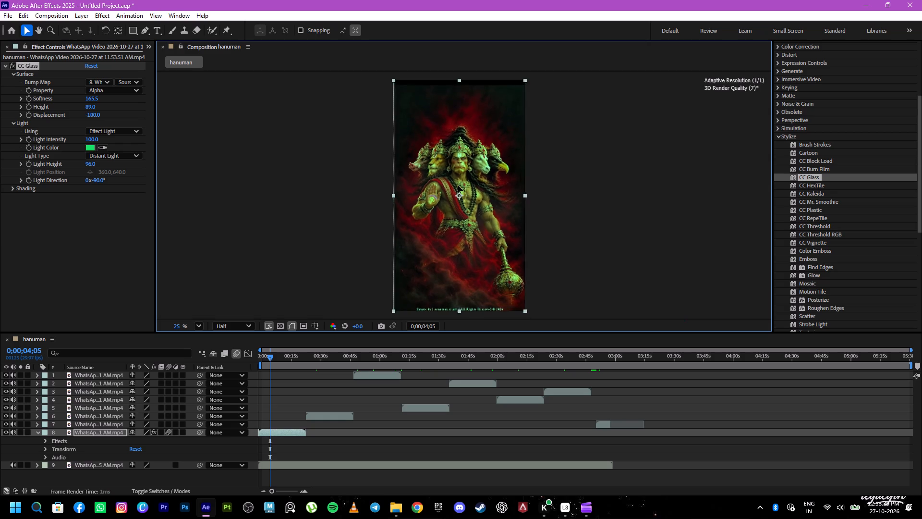
pyautogui.hotkey('ctrl', 'z')
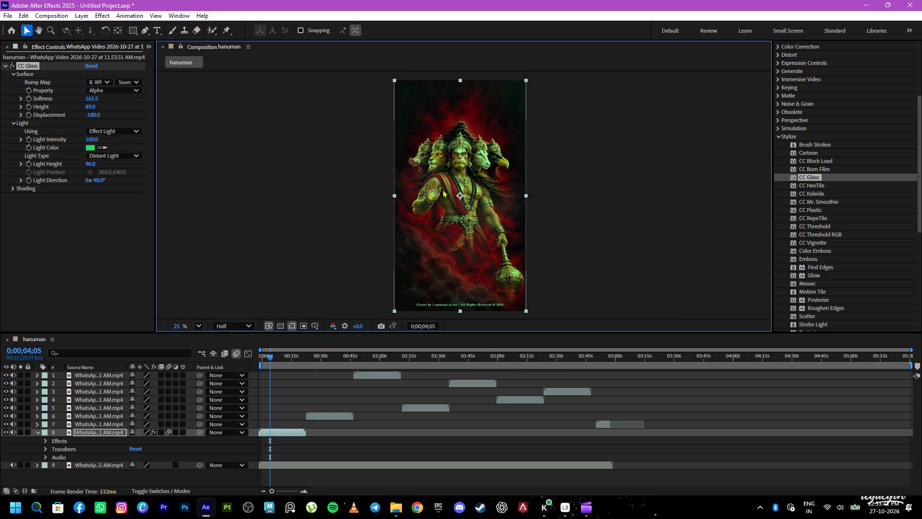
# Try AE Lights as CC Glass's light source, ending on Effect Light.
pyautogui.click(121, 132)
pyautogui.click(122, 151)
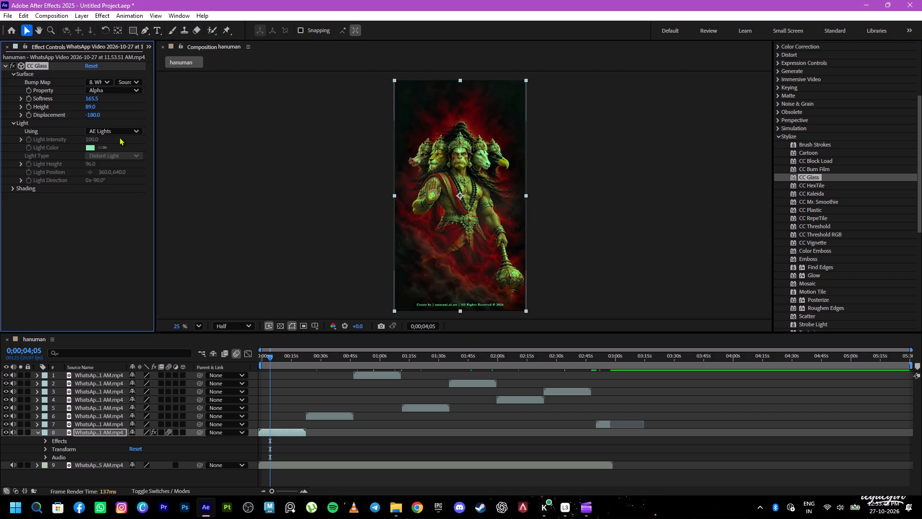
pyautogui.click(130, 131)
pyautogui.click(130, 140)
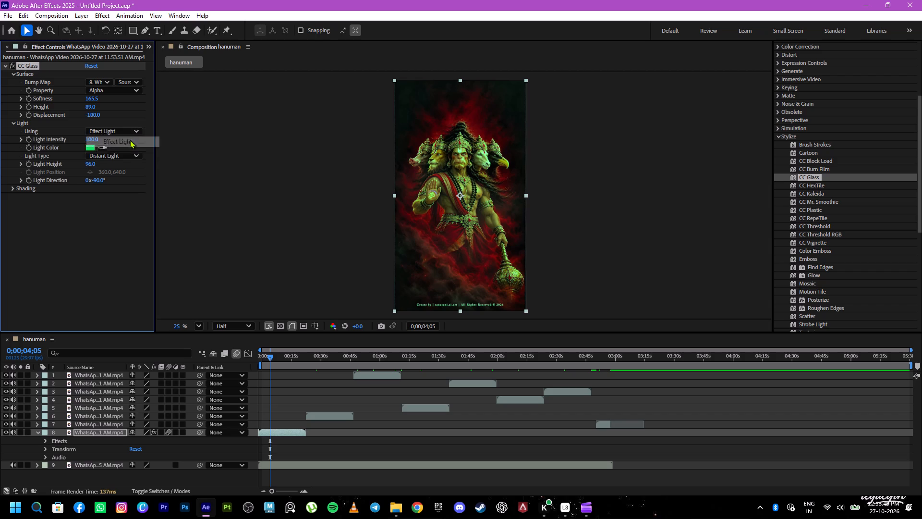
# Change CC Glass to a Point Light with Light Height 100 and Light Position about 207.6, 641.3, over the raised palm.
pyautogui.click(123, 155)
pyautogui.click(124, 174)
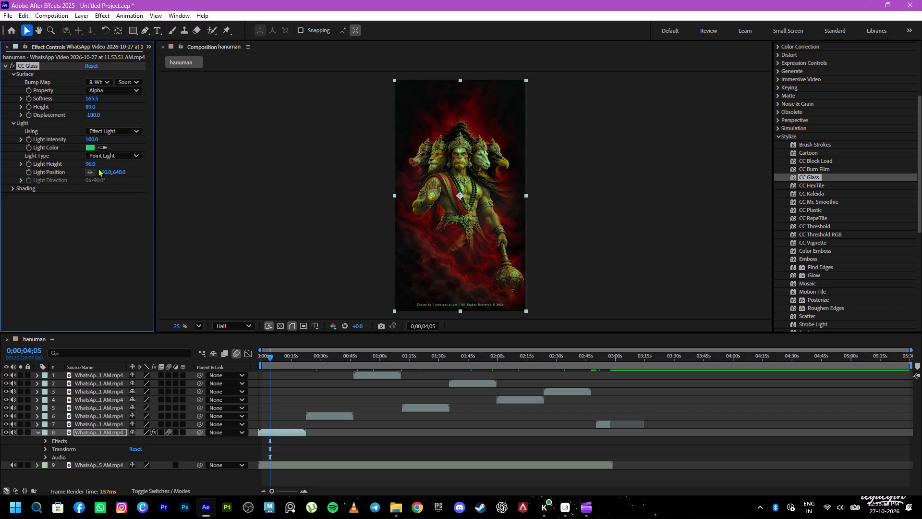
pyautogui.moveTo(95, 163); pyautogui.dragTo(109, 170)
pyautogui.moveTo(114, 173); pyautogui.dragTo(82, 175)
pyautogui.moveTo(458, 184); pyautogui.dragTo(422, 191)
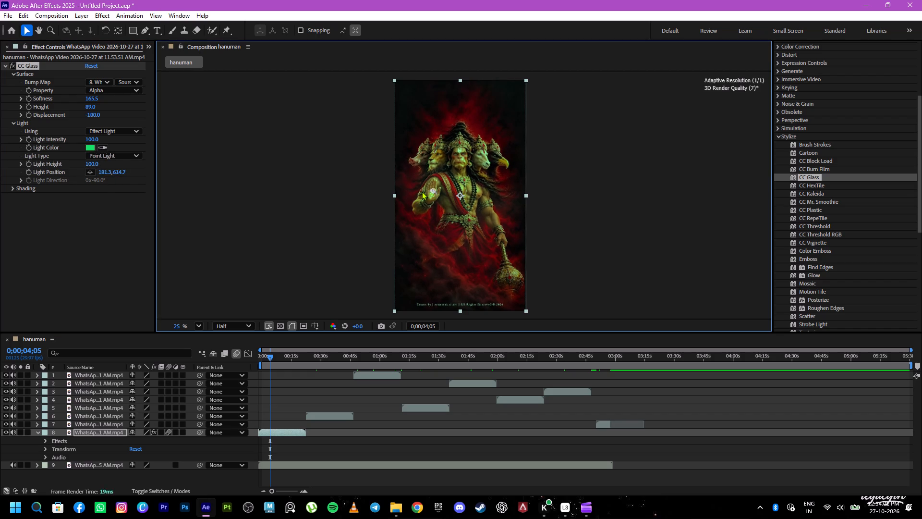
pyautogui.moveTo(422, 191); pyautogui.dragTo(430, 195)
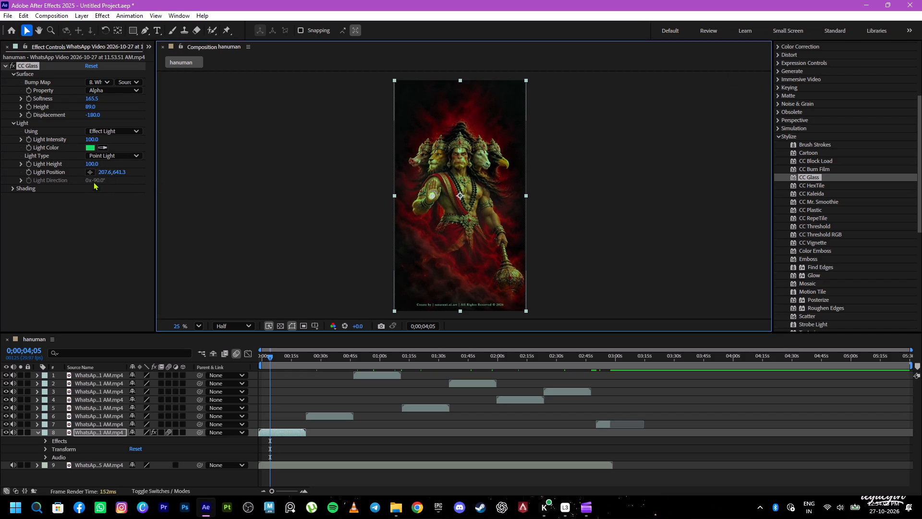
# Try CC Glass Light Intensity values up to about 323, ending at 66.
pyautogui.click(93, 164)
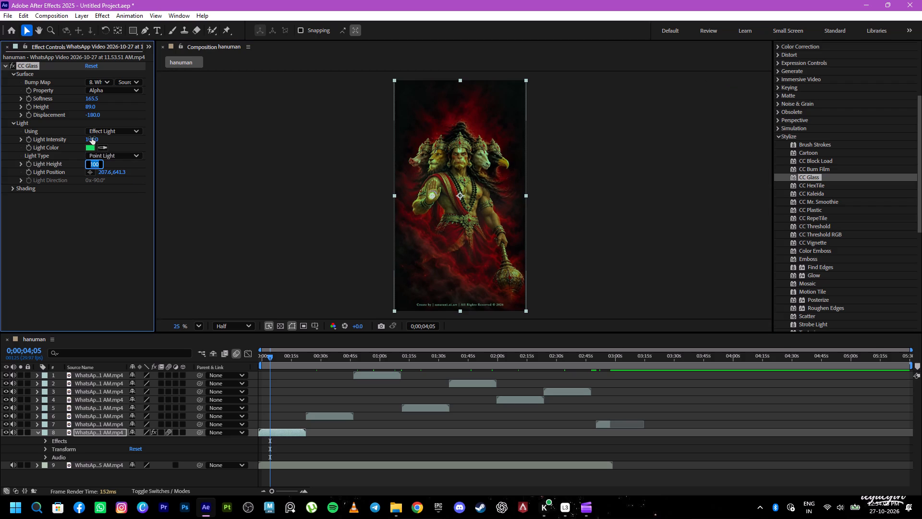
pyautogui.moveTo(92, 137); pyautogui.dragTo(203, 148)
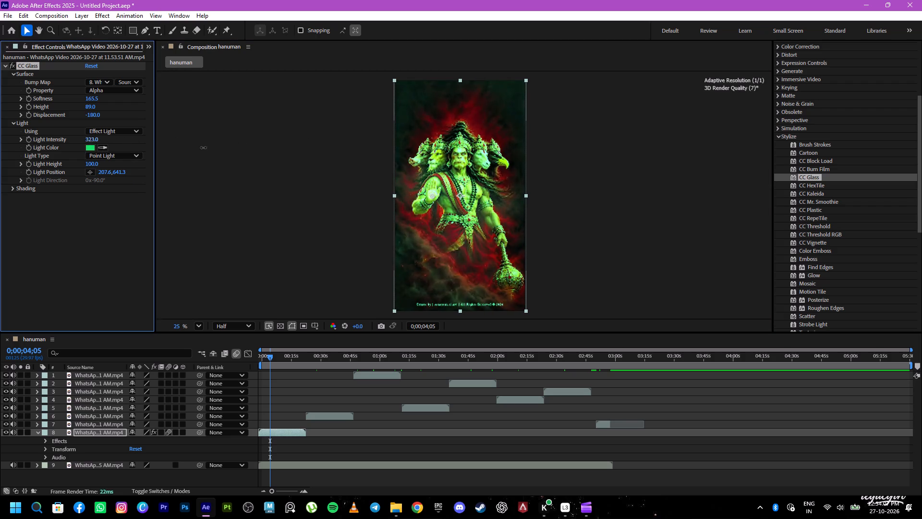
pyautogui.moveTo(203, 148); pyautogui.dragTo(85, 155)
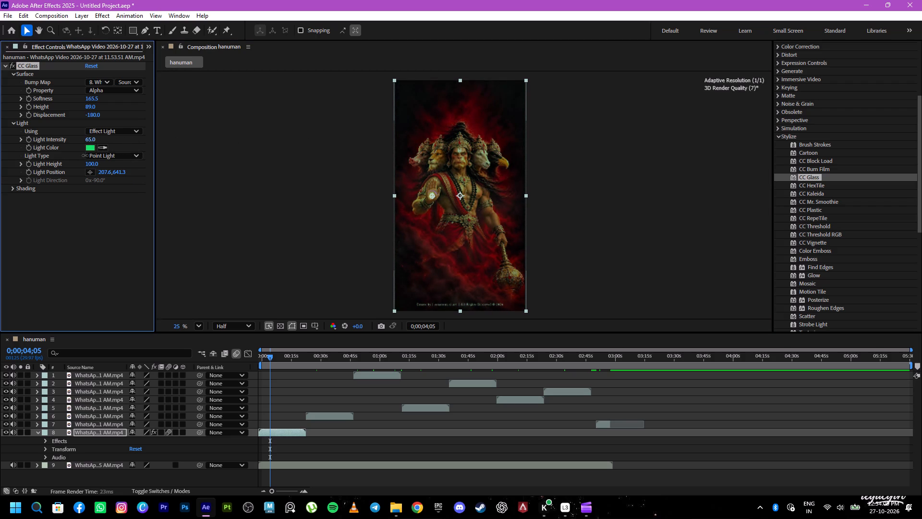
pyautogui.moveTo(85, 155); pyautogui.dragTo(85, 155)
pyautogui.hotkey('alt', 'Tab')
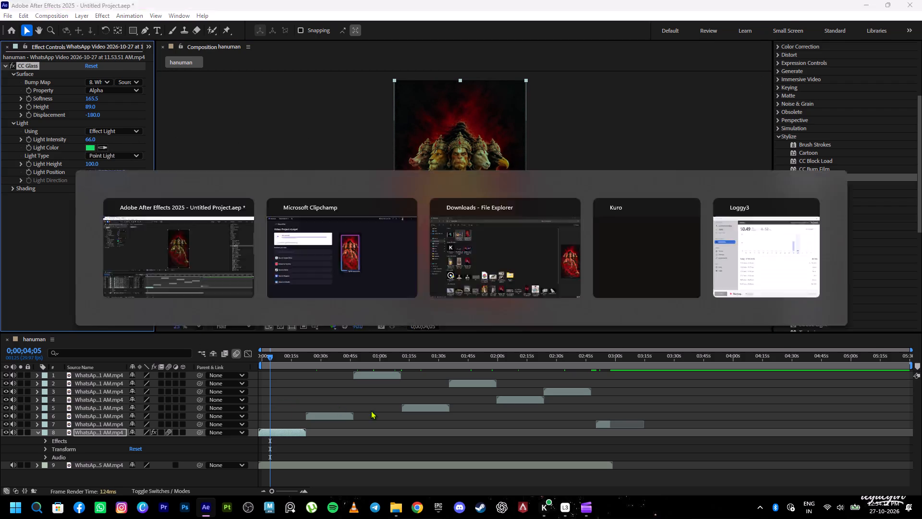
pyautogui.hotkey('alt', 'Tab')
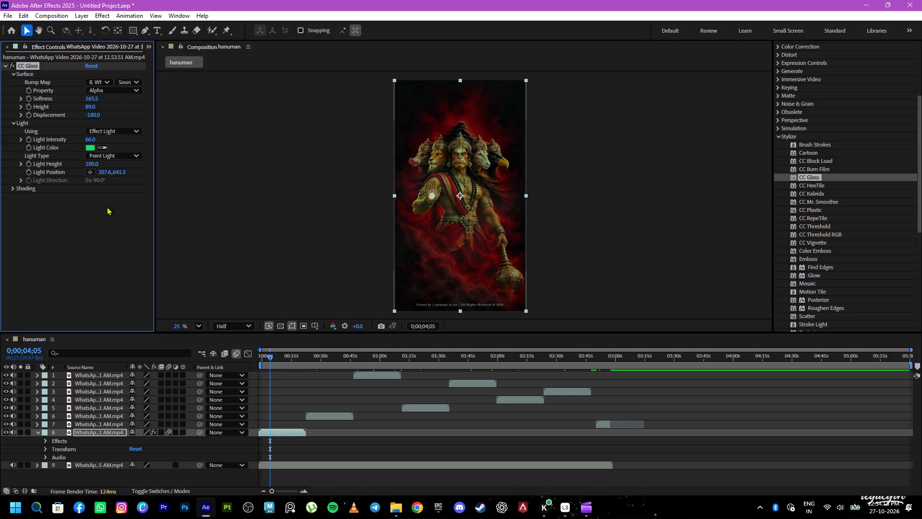
# Delete the CC Glass effect from the Hanuman clip.
pyautogui.click(106, 205)
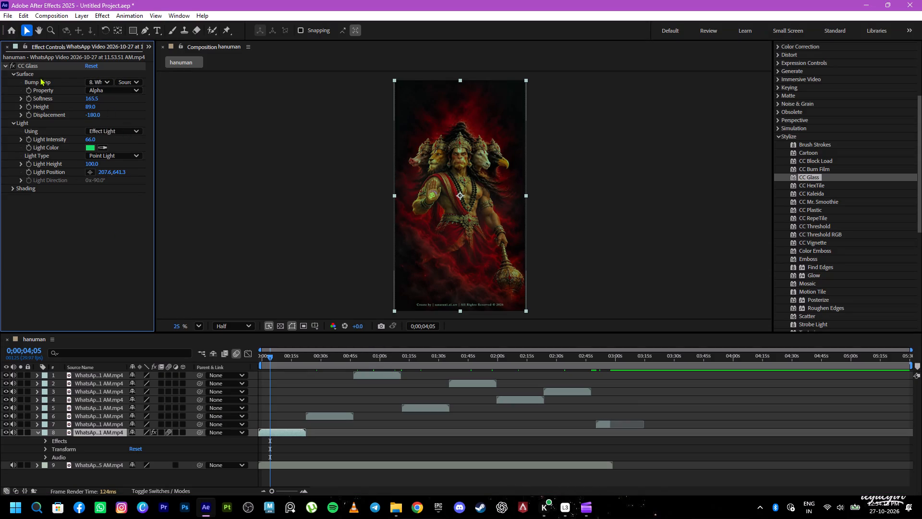
pyautogui.press('Delete')
pyautogui.click(44, 65)
pyautogui.press('Delete')
# Apply CC HexTile to the layer 8 Hanuman clip and try Radius values between 11 and 400, ending at 325.
pyautogui.moveTo(825, 183); pyautogui.dragTo(107, 212)
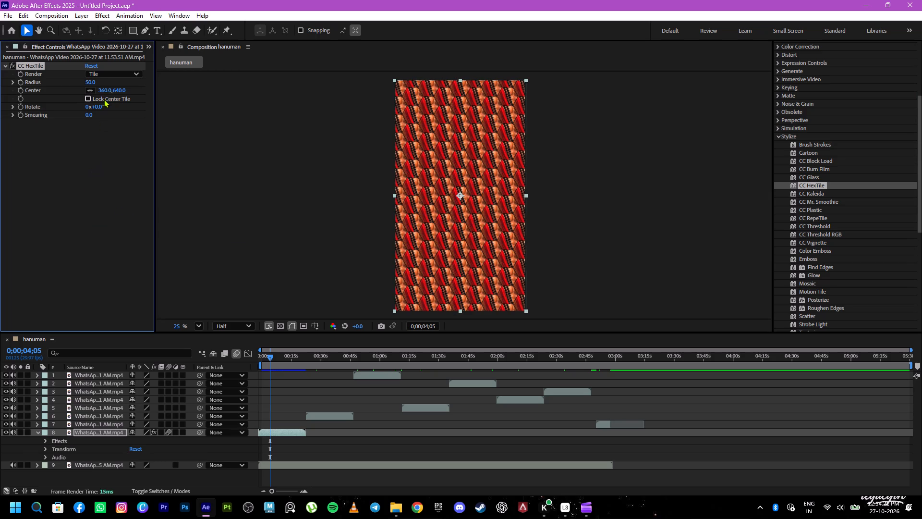
pyautogui.moveTo(94, 81); pyautogui.dragTo(71, 88)
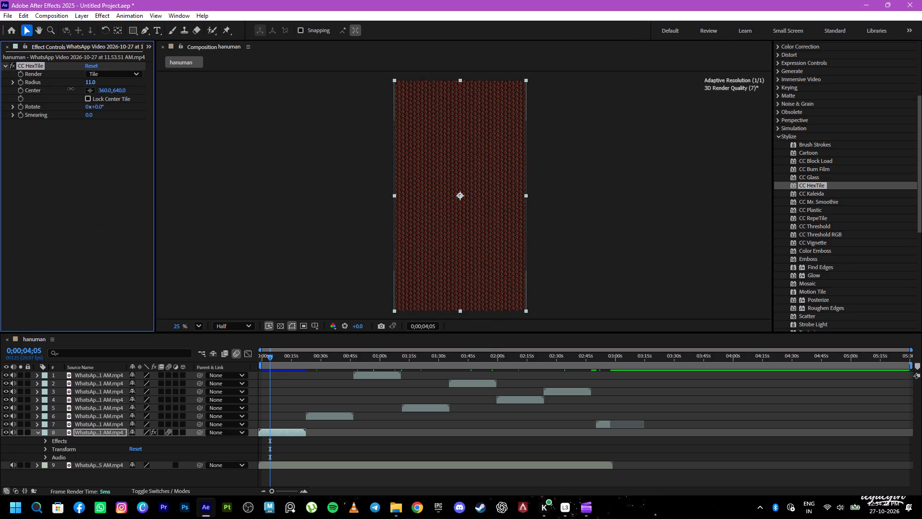
pyautogui.moveTo(71, 88); pyautogui.dragTo(121, 91)
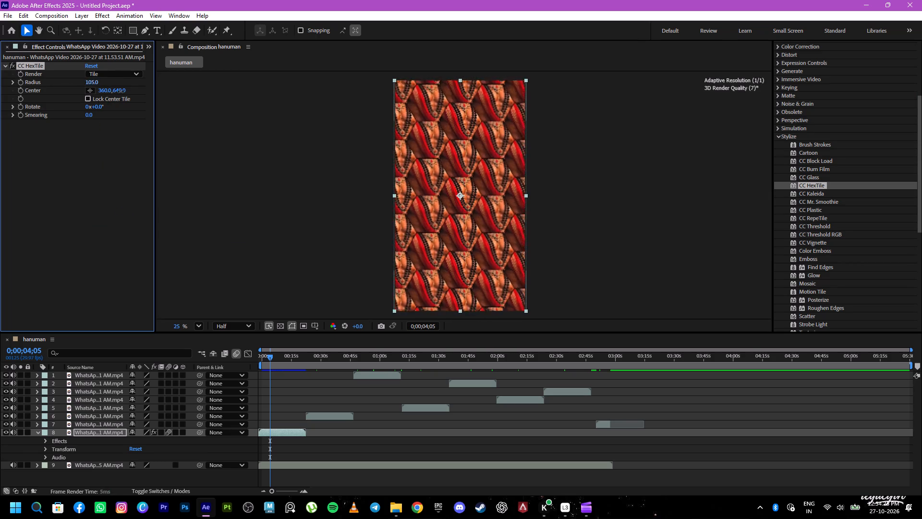
pyautogui.moveTo(121, 91); pyautogui.dragTo(190, 94)
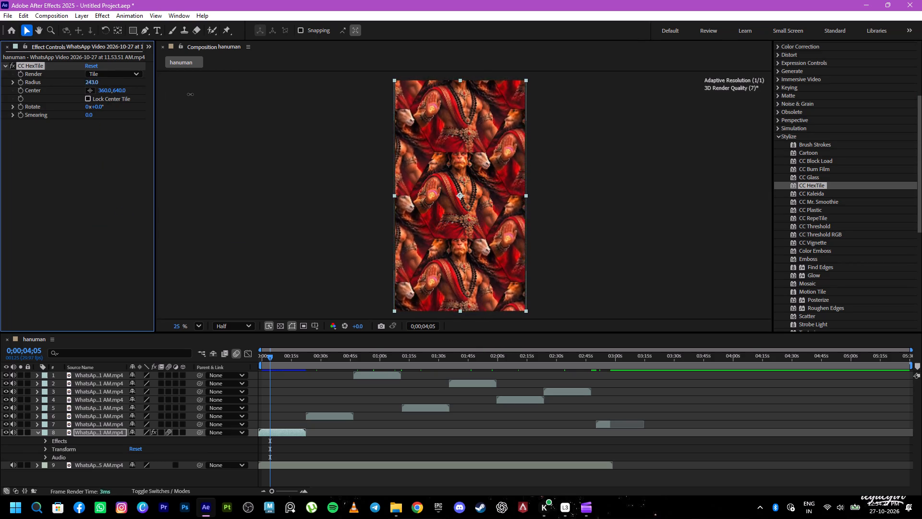
pyautogui.moveTo(190, 94); pyautogui.dragTo(260, 90)
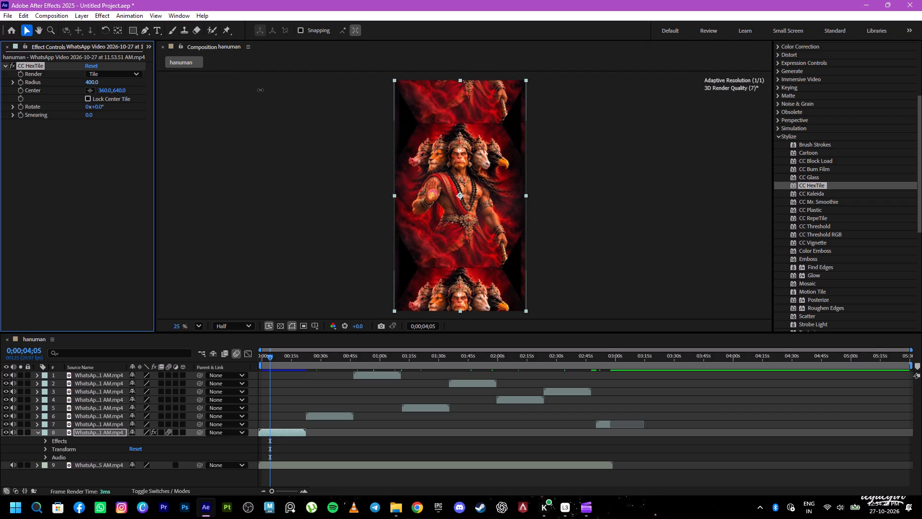
pyautogui.moveTo(260, 90); pyautogui.dragTo(242, 95)
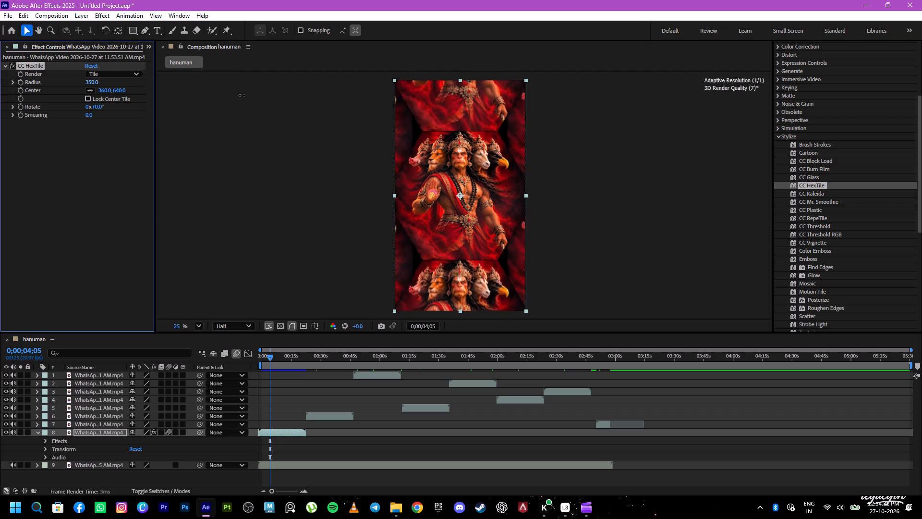
pyautogui.moveTo(242, 95); pyautogui.dragTo(233, 100)
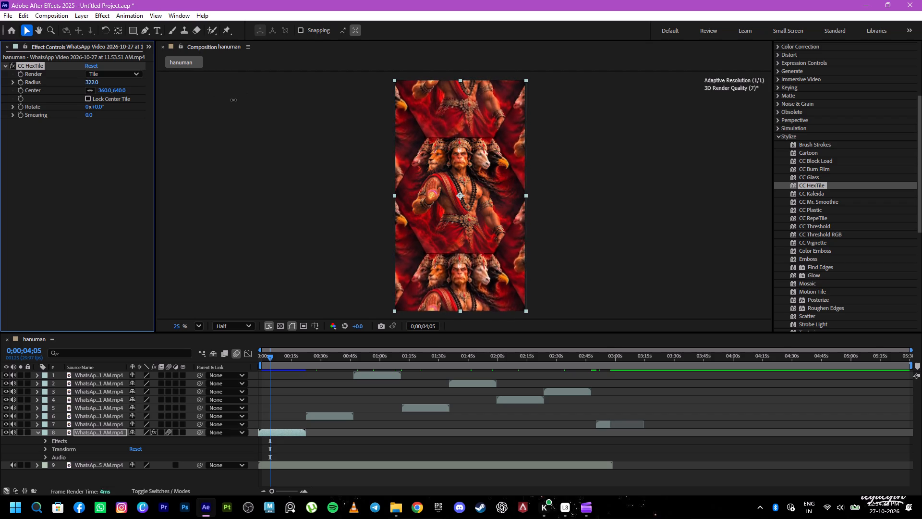
pyautogui.moveTo(233, 100); pyautogui.dragTo(234, 100)
# Set CC HexTile's Center to 354, 640 and its Smearing to 47.8.
pyautogui.moveTo(110, 91); pyautogui.dragTo(109, 91)
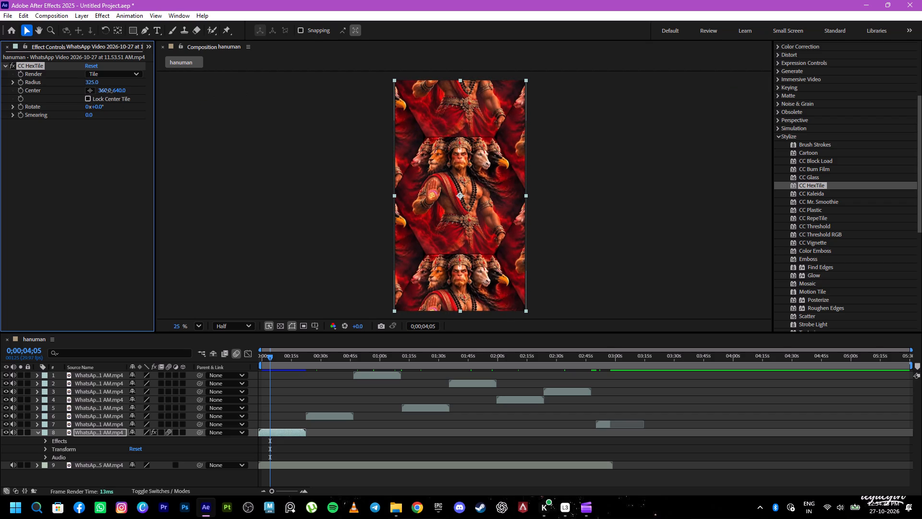
pyautogui.moveTo(109, 91); pyautogui.dragTo(116, 92)
pyautogui.moveTo(104, 89); pyautogui.dragTo(104, 96)
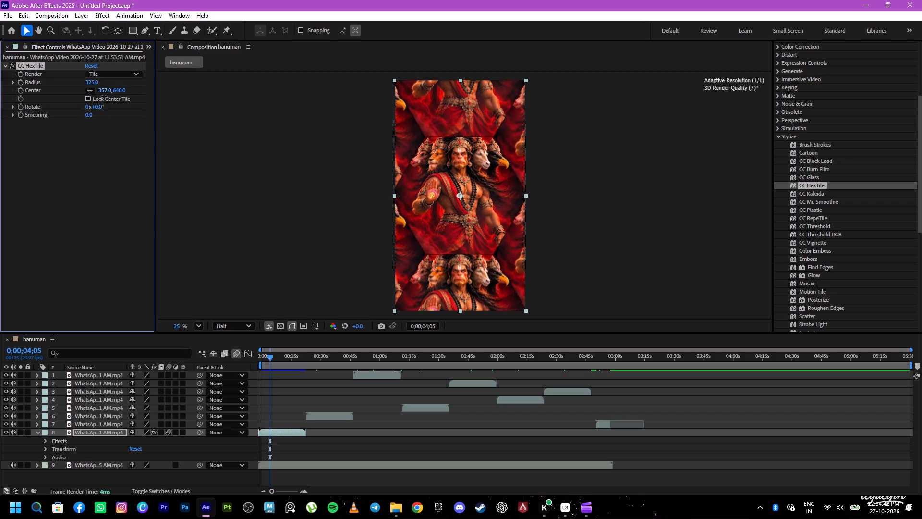
pyautogui.moveTo(104, 96); pyautogui.dragTo(102, 96)
pyautogui.moveTo(91, 114); pyautogui.dragTo(93, 114)
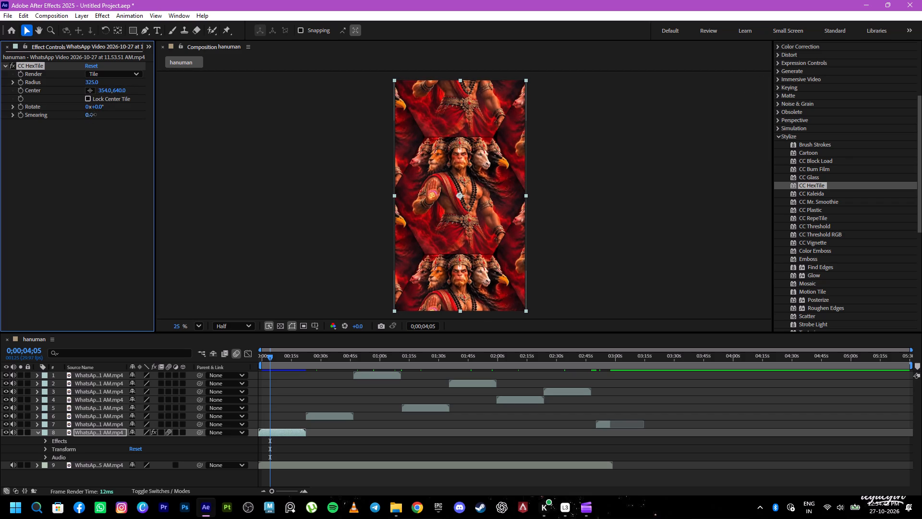
pyautogui.moveTo(93, 114); pyautogui.dragTo(350, 105)
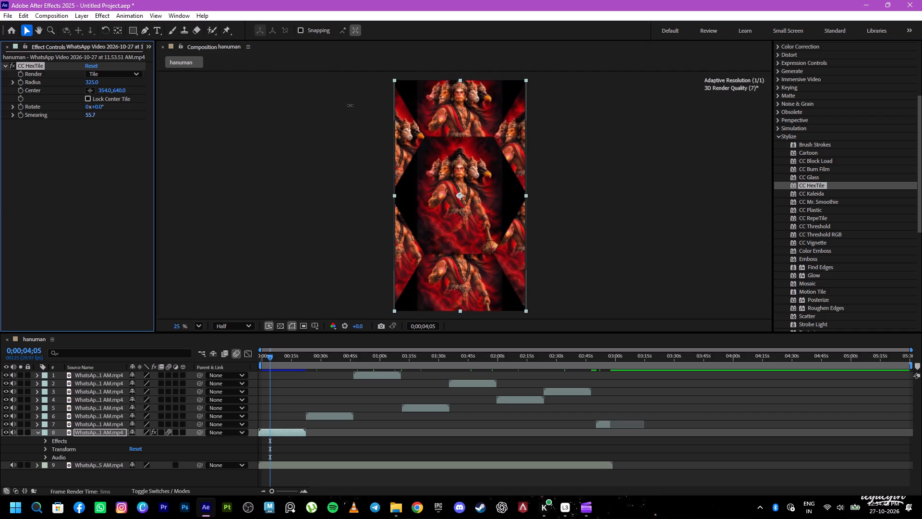
pyautogui.moveTo(350, 105); pyautogui.dragTo(320, 114)
# Try CC HexTile Radius values from 3 to 721, ending at 216.
pyautogui.moveTo(91, 82); pyautogui.dragTo(123, 81)
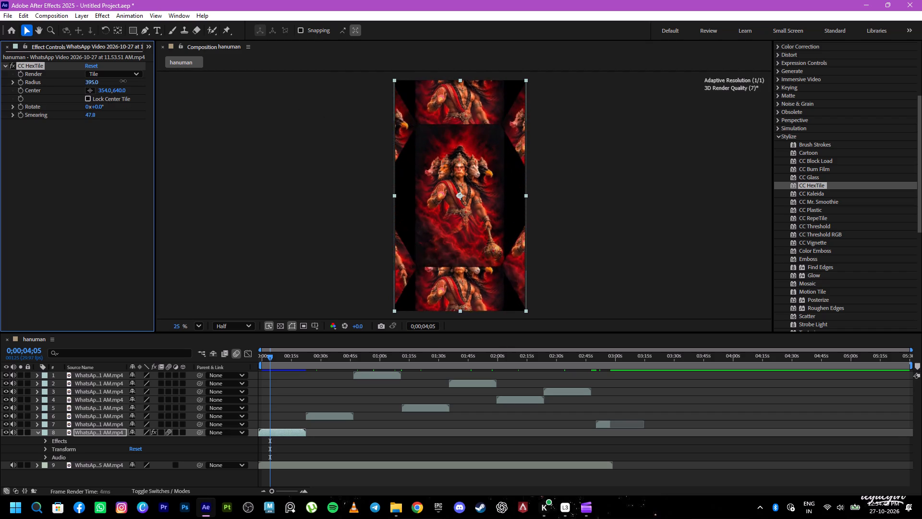
pyautogui.moveTo(123, 81); pyautogui.dragTo(26, 117)
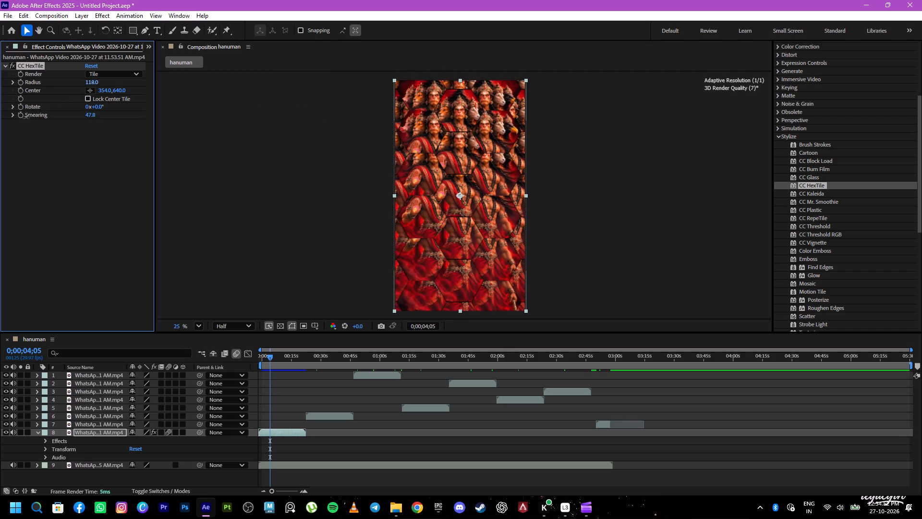
pyautogui.moveTo(26, 117); pyautogui.dragTo(0, 149)
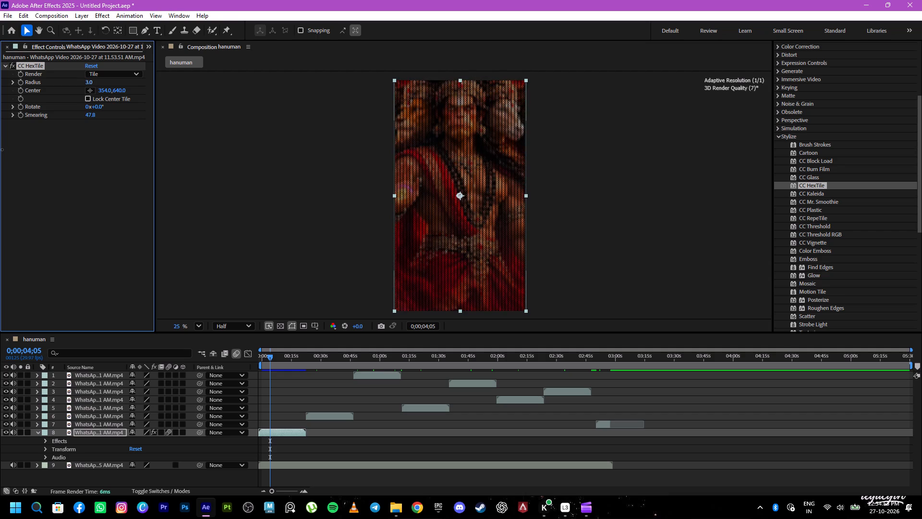
pyautogui.moveTo(0, 149); pyautogui.dragTo(4, 154)
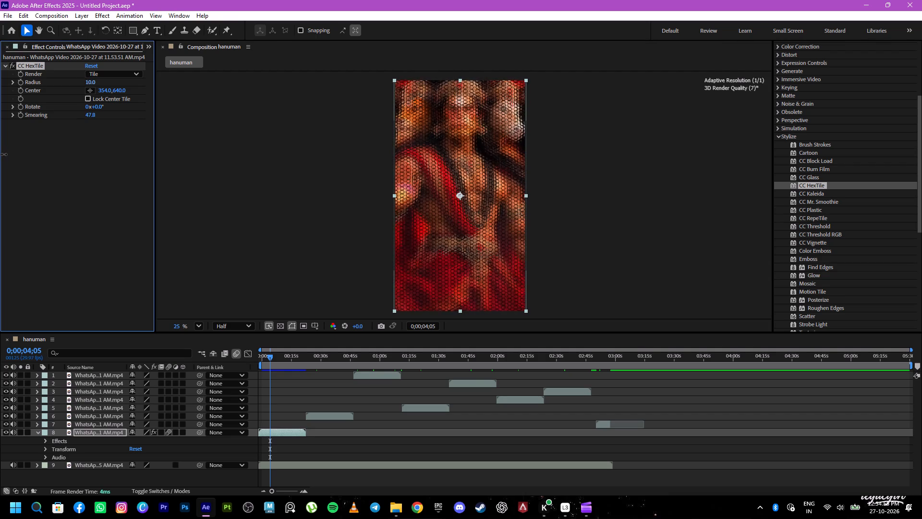
pyautogui.moveTo(4, 154); pyautogui.dragTo(26, 150)
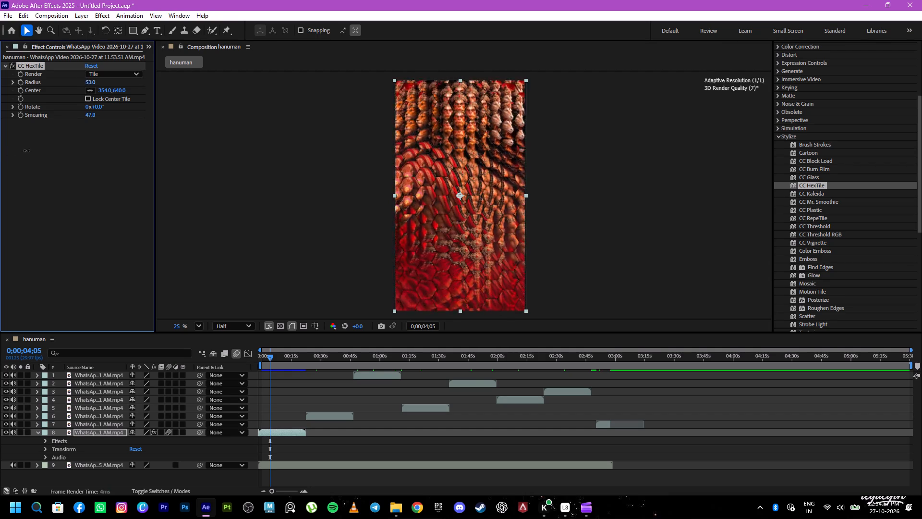
pyautogui.moveTo(26, 150); pyautogui.dragTo(105, 139)
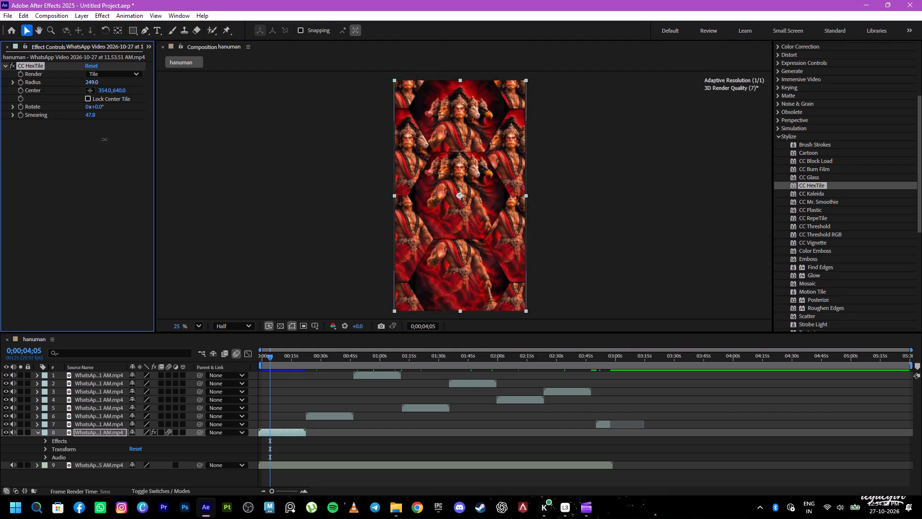
pyautogui.moveTo(105, 139); pyautogui.dragTo(311, 114)
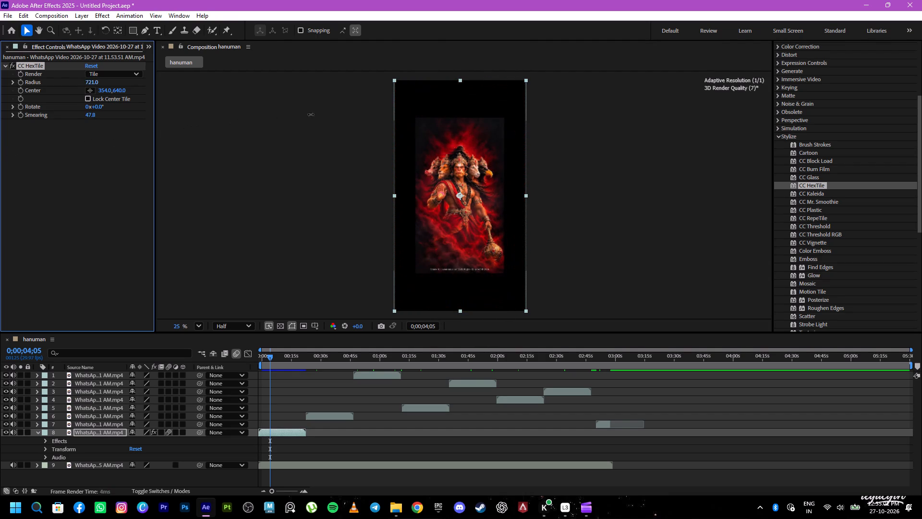
pyautogui.moveTo(311, 114); pyautogui.dragTo(177, 135)
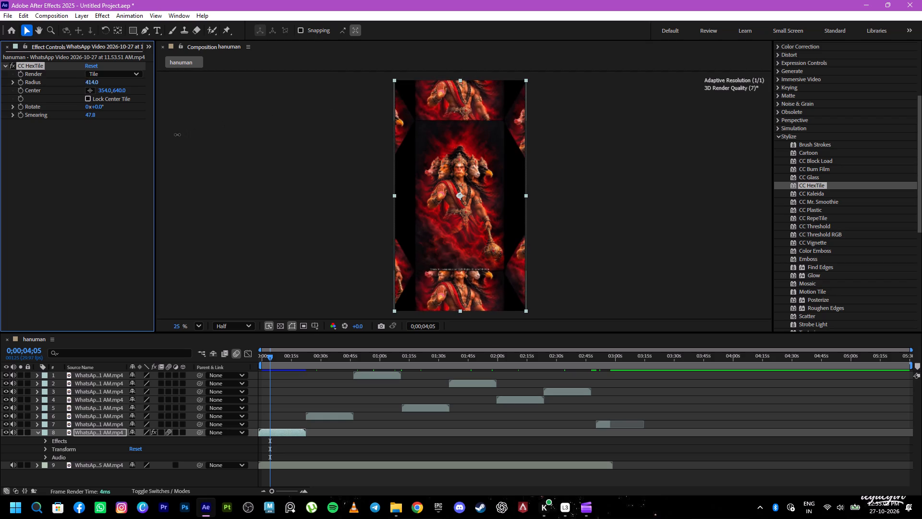
pyautogui.moveTo(177, 135); pyautogui.dragTo(130, 143)
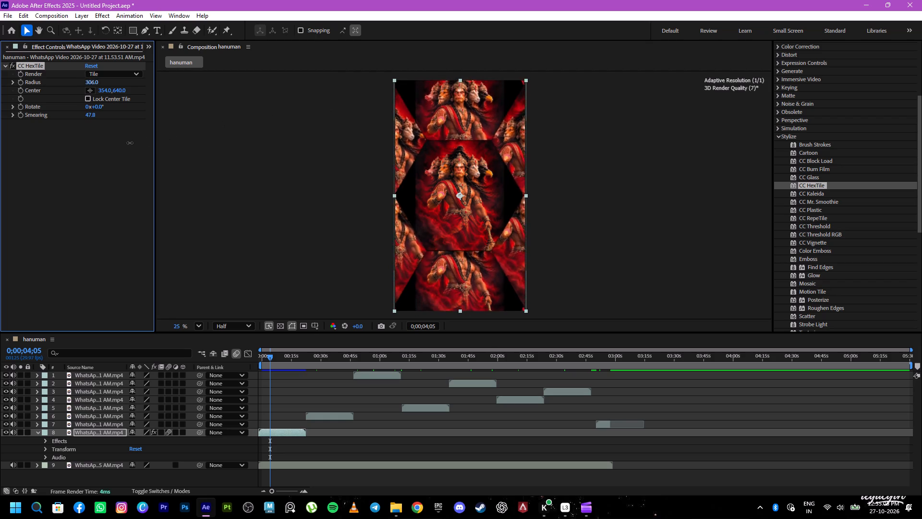
pyautogui.moveTo(130, 143); pyautogui.dragTo(104, 155)
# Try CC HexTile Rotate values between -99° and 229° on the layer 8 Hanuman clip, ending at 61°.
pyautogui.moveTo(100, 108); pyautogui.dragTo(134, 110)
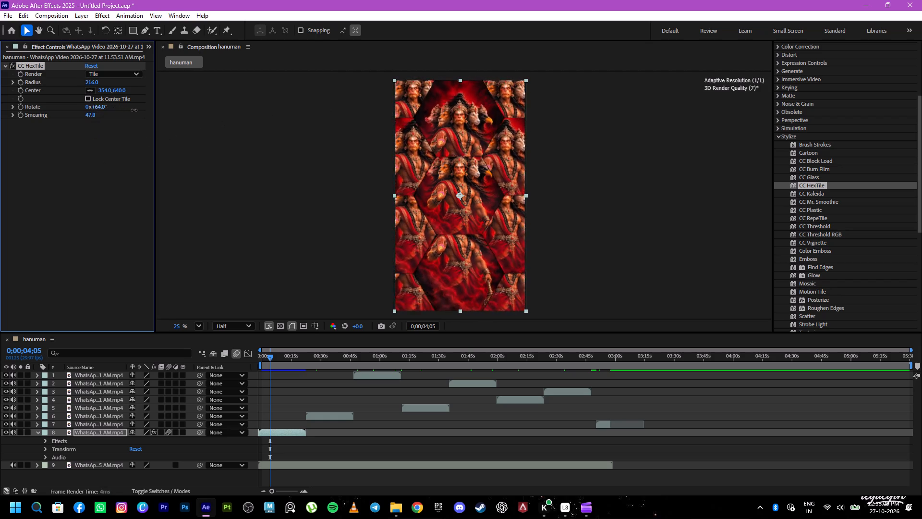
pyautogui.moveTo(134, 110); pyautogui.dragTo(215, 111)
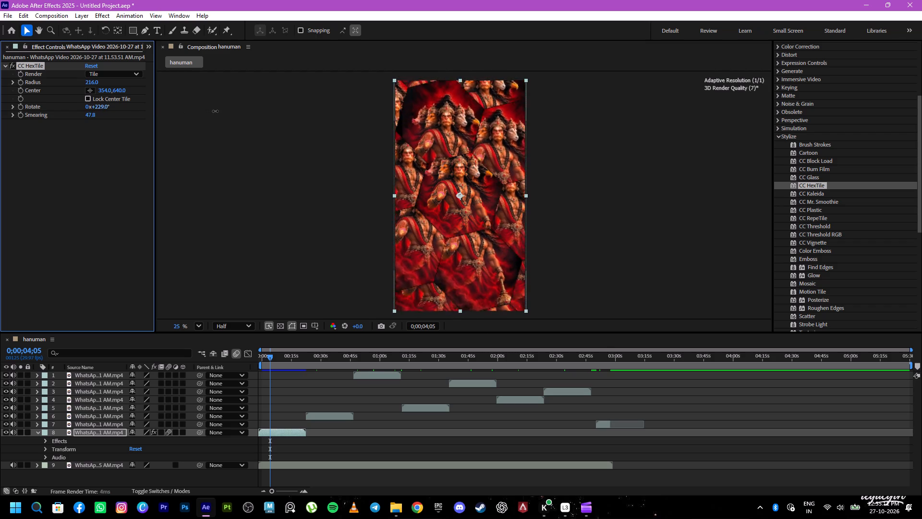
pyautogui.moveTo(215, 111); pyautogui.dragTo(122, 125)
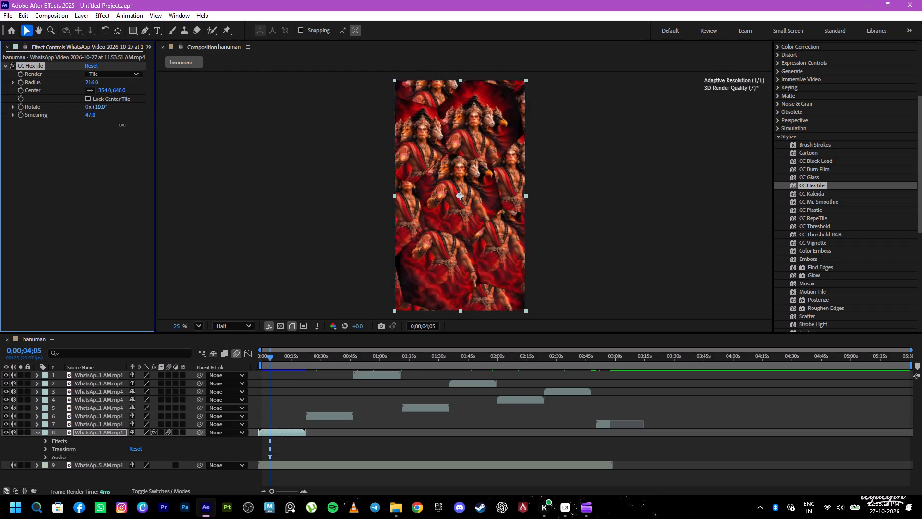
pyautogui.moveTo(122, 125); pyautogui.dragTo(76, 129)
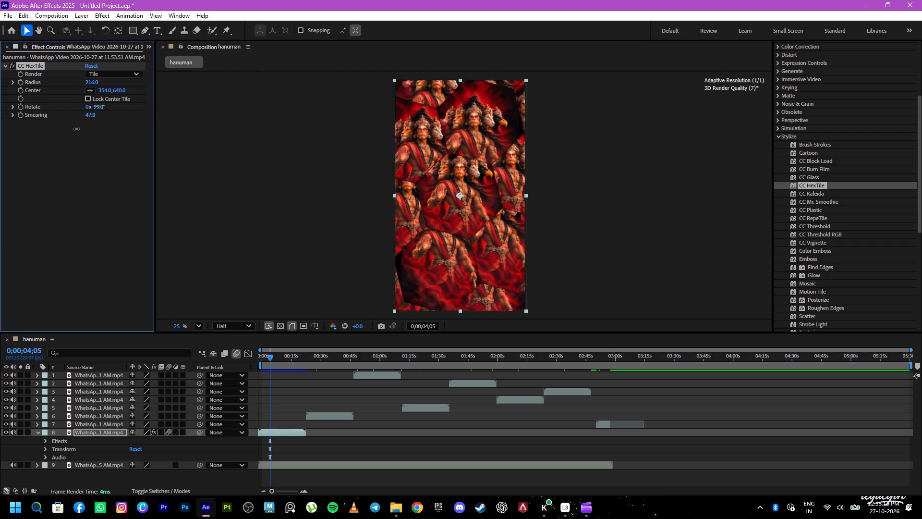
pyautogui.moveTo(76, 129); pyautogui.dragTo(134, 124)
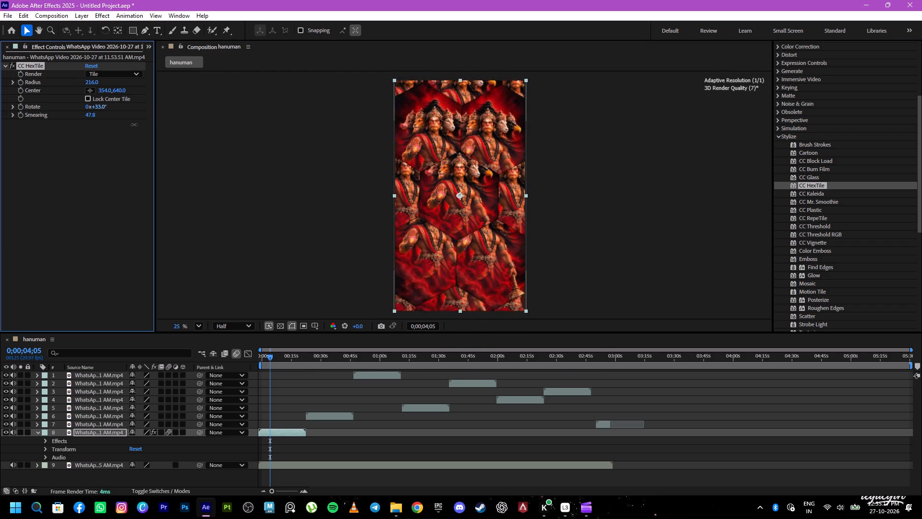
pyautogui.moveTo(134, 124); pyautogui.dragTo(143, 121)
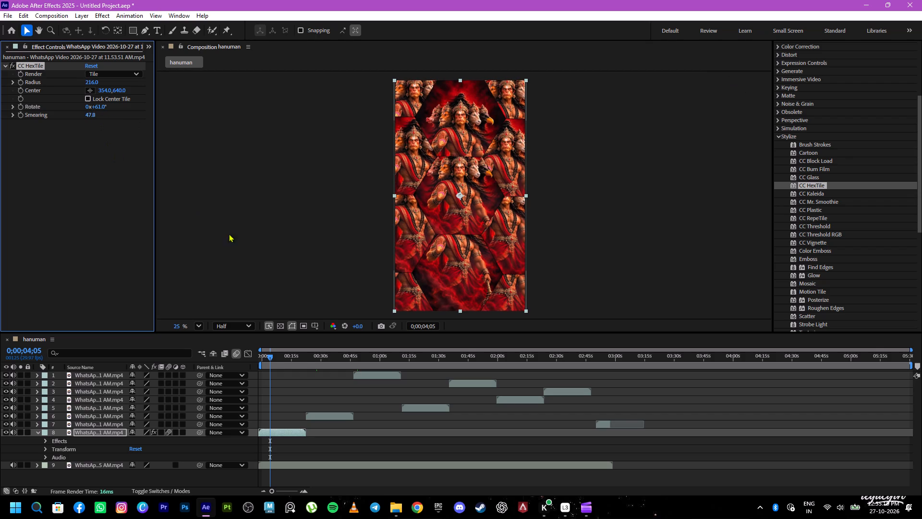
# Return the playhead to 0;00;00;00 and delete the CC HexTile effect from the layer 8 Hanuman clip.
pyautogui.moveTo(271, 356); pyautogui.dragTo(257, 355)
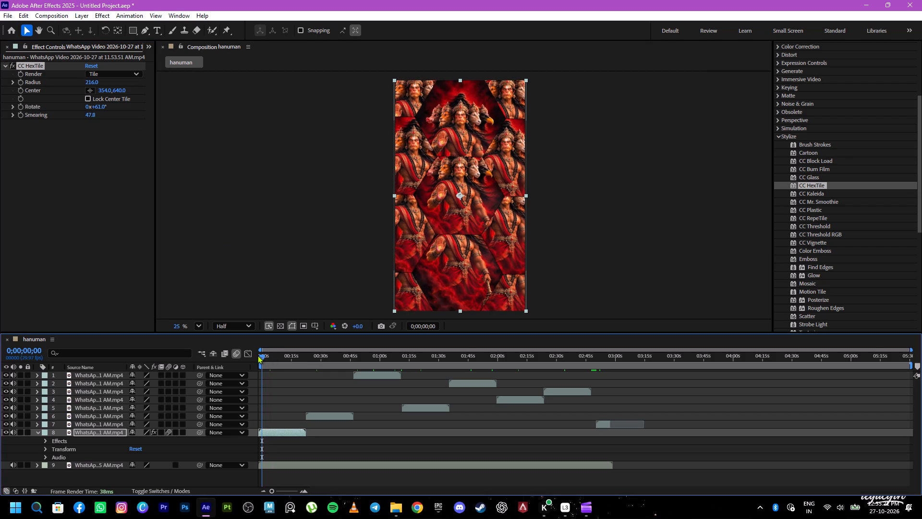
pyautogui.press('Delete')
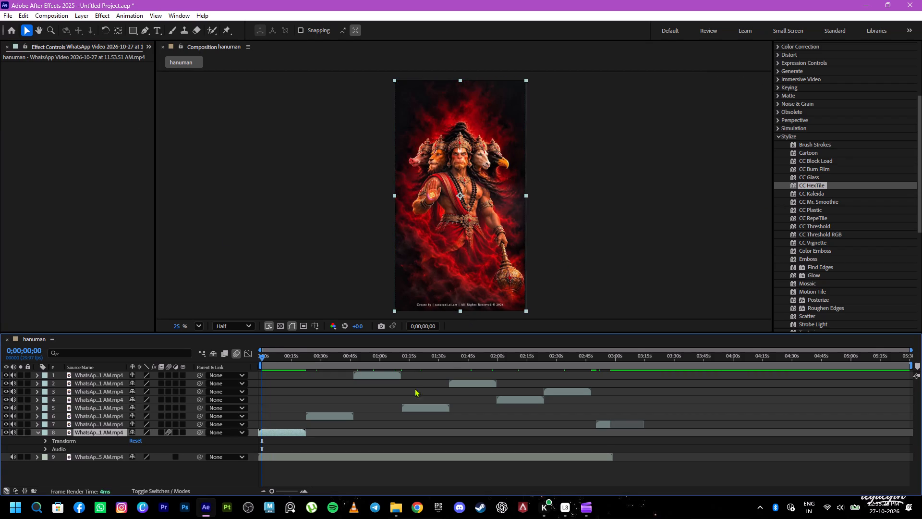
# Switch to Clipchamp to check the export, and return to After Effects.
pyautogui.click(586, 507)
pyautogui.click(585, 507)
# Keep the playhead at the composition start and dismiss the disk cache warning with Show Warning set to Never Again.
pyautogui.moveTo(264, 357); pyautogui.dragTo(259, 356)
pyautogui.click(263, 355)
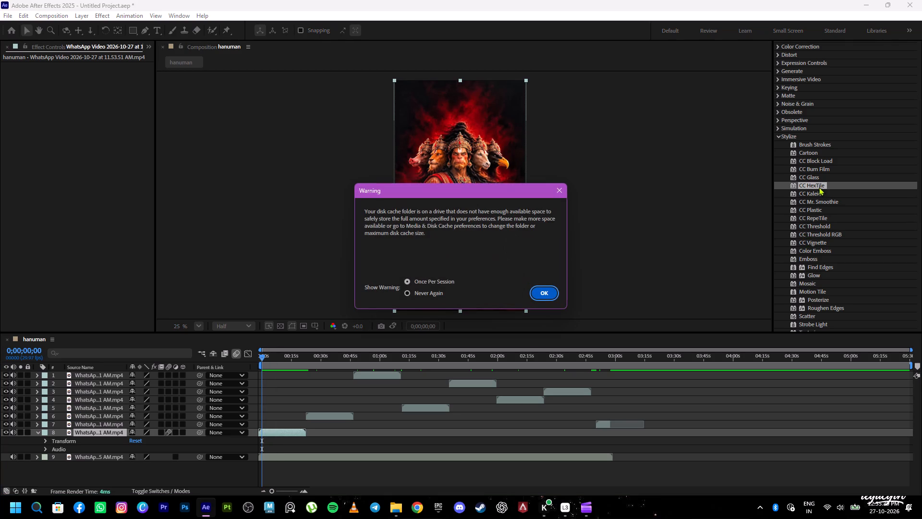
pyautogui.click(406, 292)
pyautogui.click(547, 292)
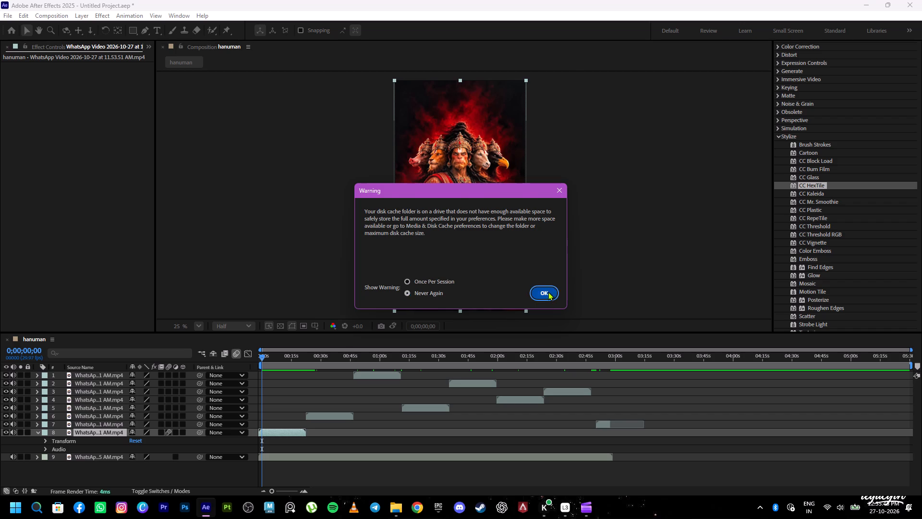
# Reapply CC HexTile to the layer 8 Hanuman clip with Rotate at 27° and Radius at 317.
pyautogui.moveTo(813, 184); pyautogui.dragTo(209, 192)
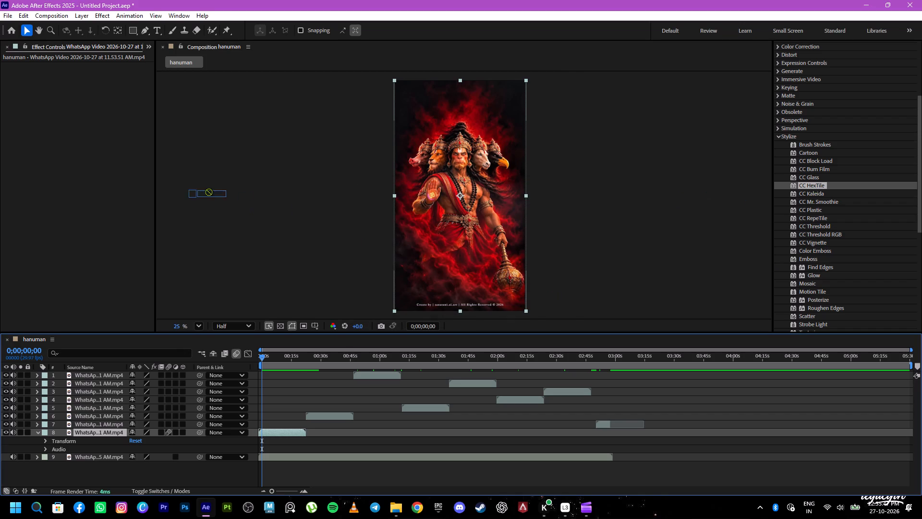
pyautogui.moveTo(209, 192); pyautogui.dragTo(88, 148)
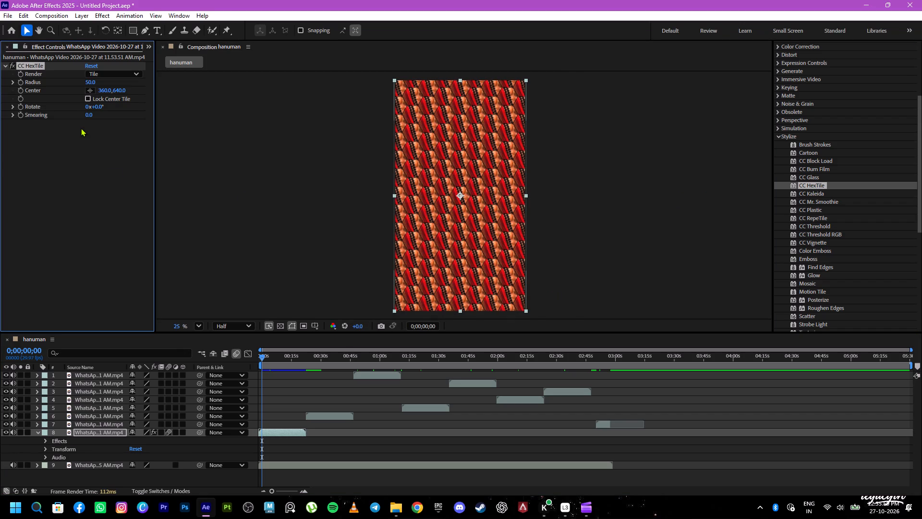
pyautogui.moveTo(93, 107); pyautogui.dragTo(107, 109)
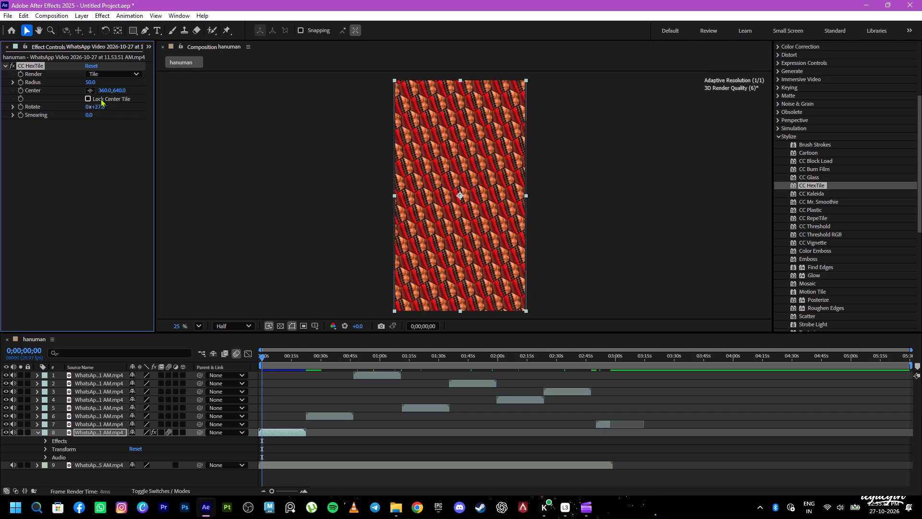
pyautogui.moveTo(89, 83); pyautogui.dragTo(137, 88)
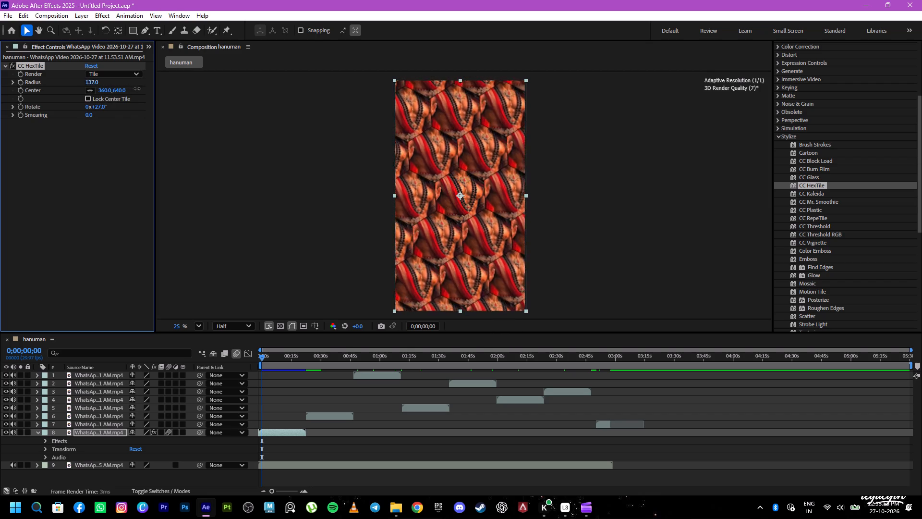
pyautogui.moveTo(137, 88); pyautogui.dragTo(226, 92)
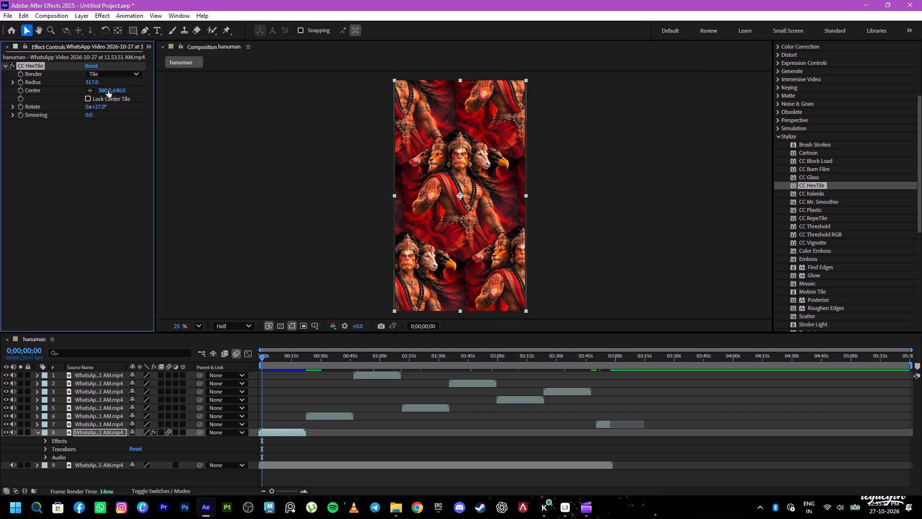
# Set CC HexTile's Center to 361, 640 and its Smearing to 32.4.
pyautogui.click(102, 91)
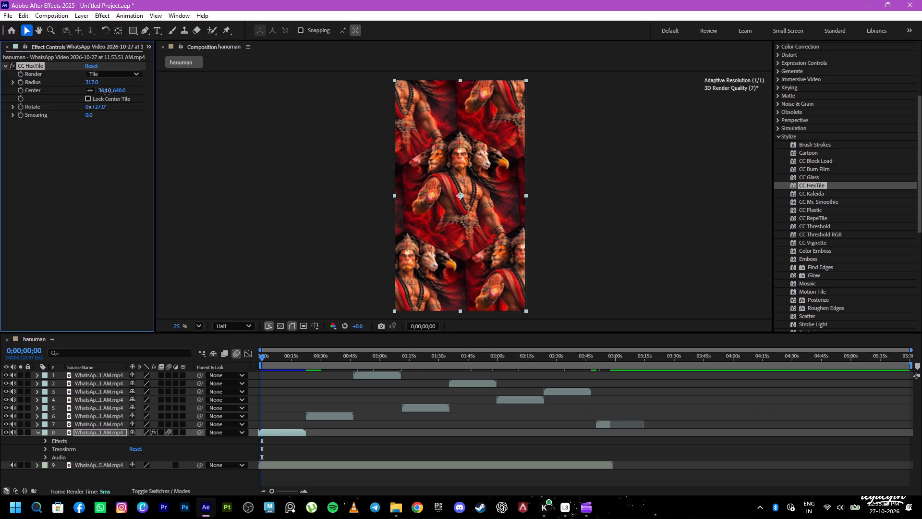
pyautogui.moveTo(87, 115); pyautogui.dragTo(165, 111)
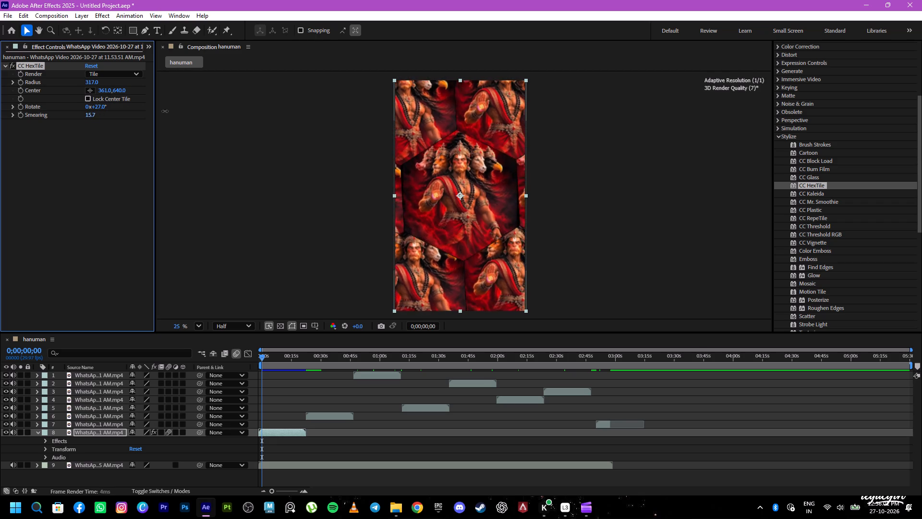
pyautogui.moveTo(165, 111); pyautogui.dragTo(267, 110)
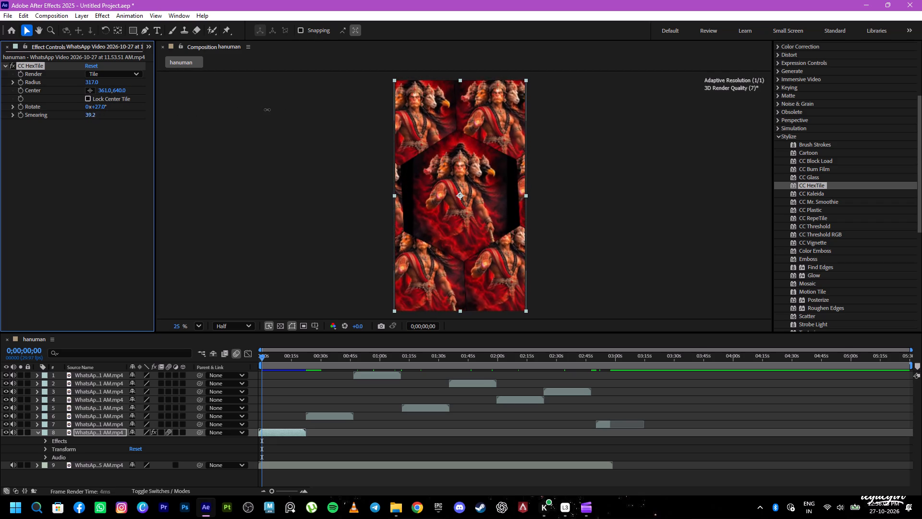
pyautogui.moveTo(267, 110); pyautogui.dragTo(243, 115)
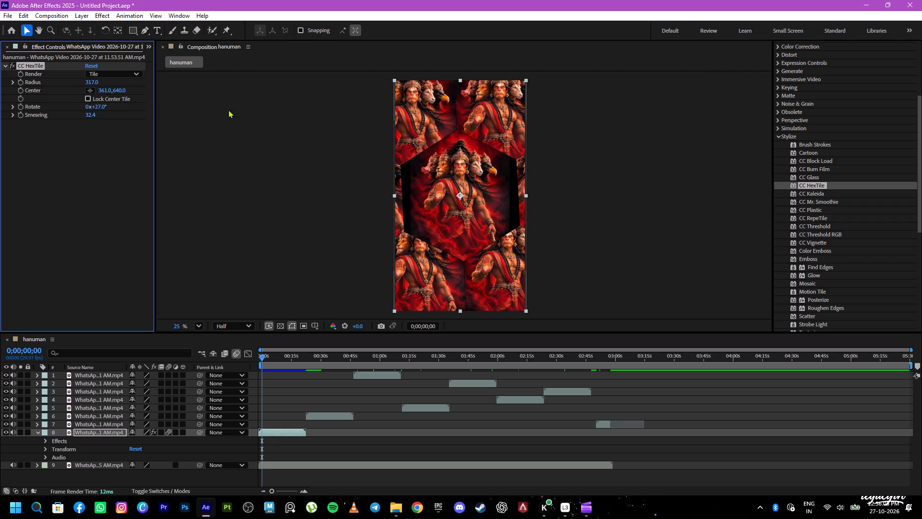
# Animate CC HexTile's Rotate with keyframes from 162° at 0;00;00;00 to 294° at 0;00;20;16.
pyautogui.moveTo(100, 108); pyautogui.dragTo(127, 103)
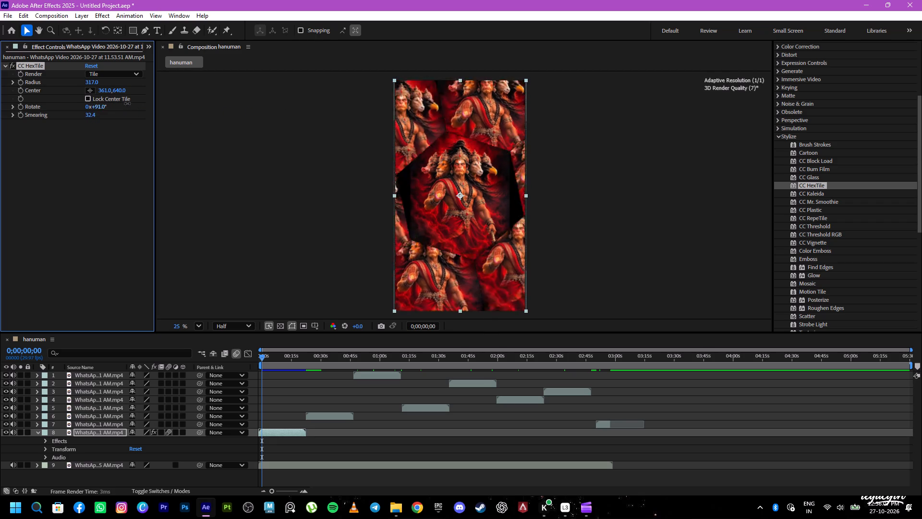
pyautogui.moveTo(127, 103); pyautogui.dragTo(161, 104)
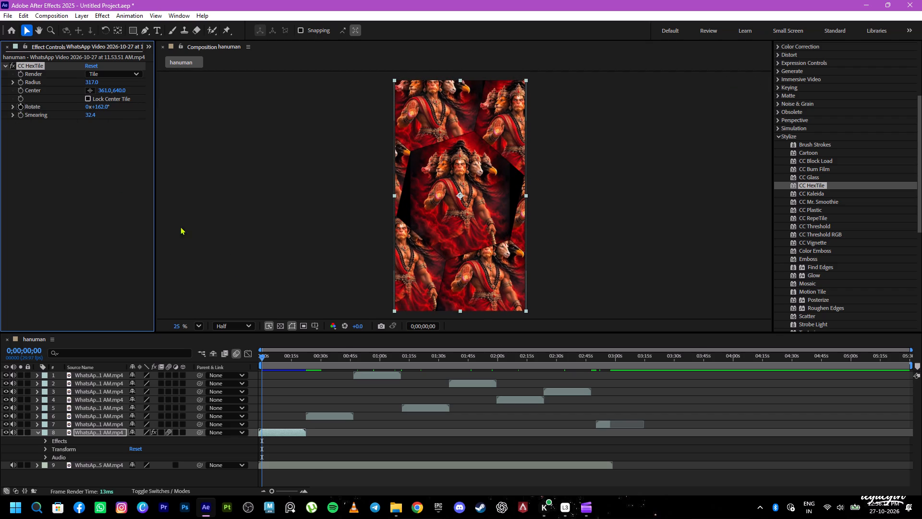
pyautogui.click(20, 104)
pyautogui.moveTo(264, 355); pyautogui.dragTo(298, 356)
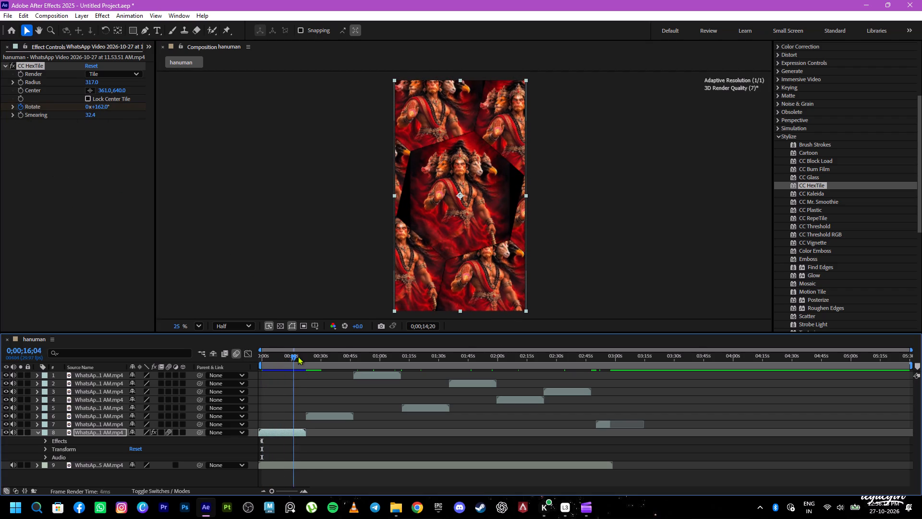
pyautogui.moveTo(298, 356); pyautogui.dragTo(304, 357)
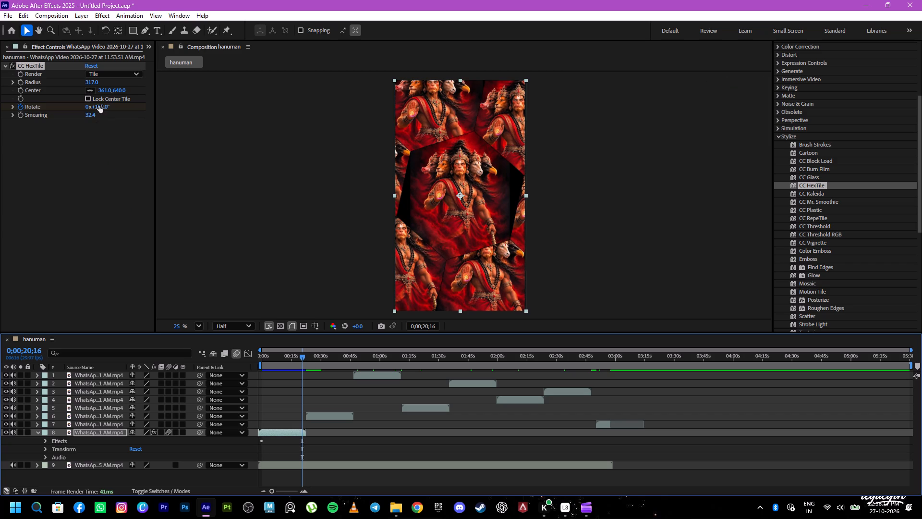
pyautogui.moveTo(99, 106); pyautogui.dragTo(151, 108)
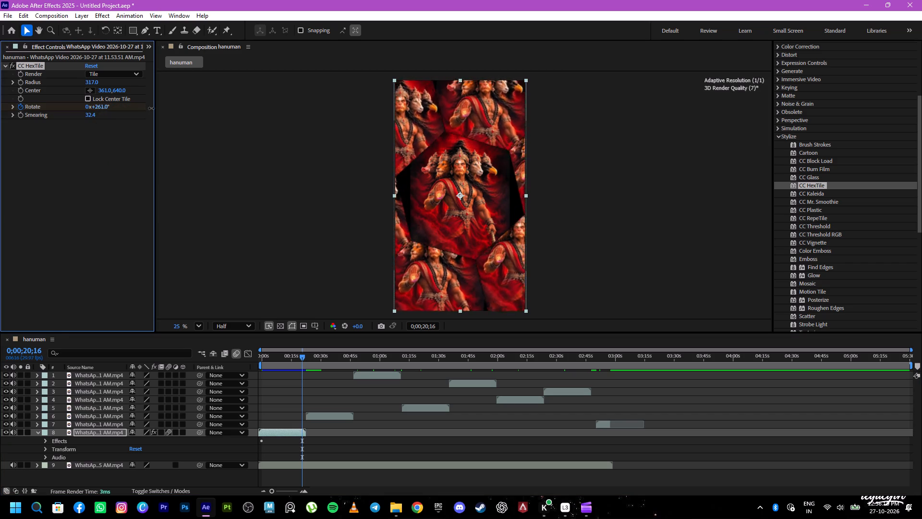
pyautogui.moveTo(151, 108); pyautogui.dragTo(167, 110)
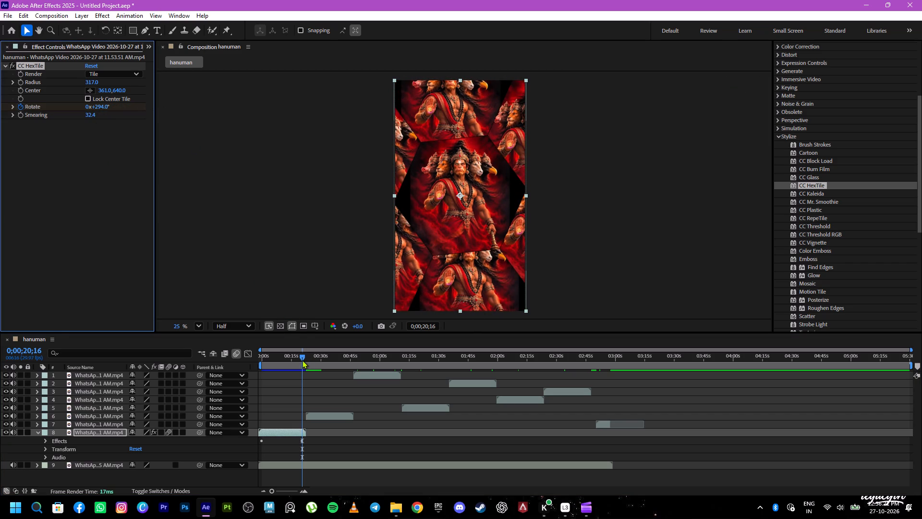
# Return the playhead to 0;00;00;00 and set CC HexTile's Center to 358, 640.
pyautogui.moveTo(301, 359); pyautogui.dragTo(260, 358)
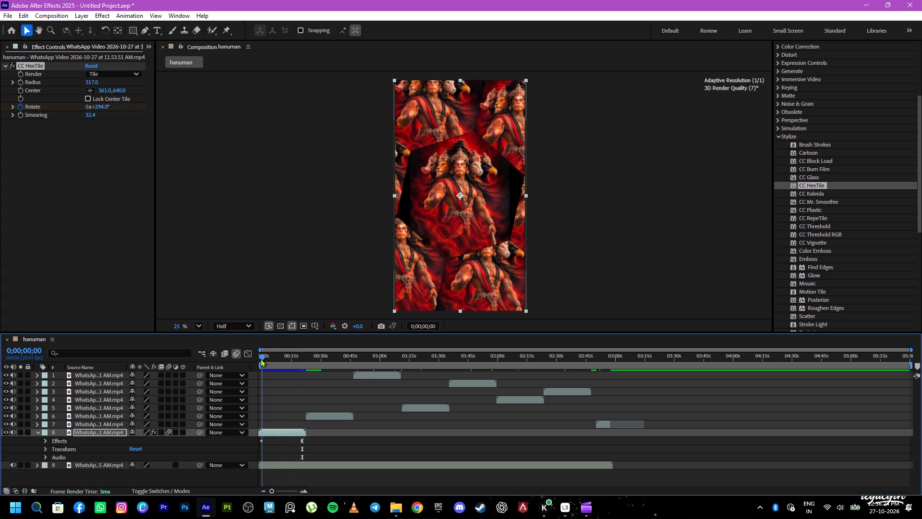
pyautogui.moveTo(260, 358); pyautogui.dragTo(256, 358)
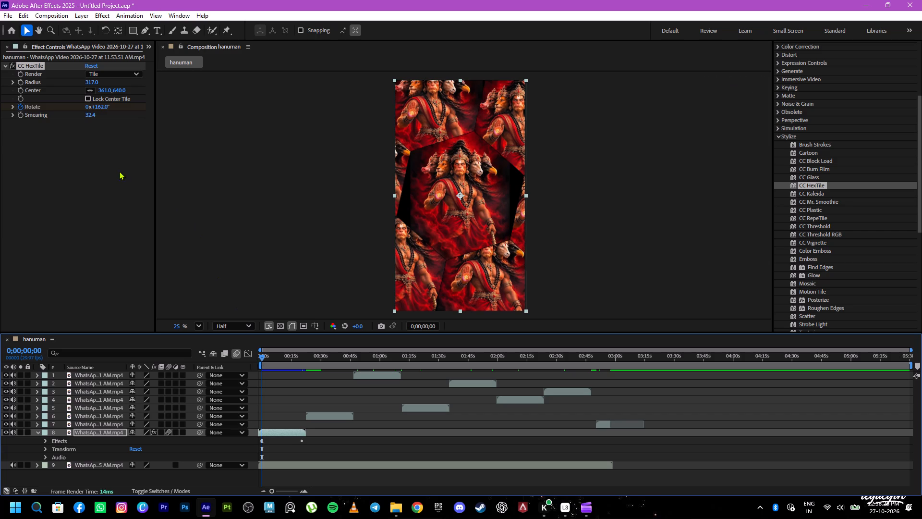
pyautogui.click(107, 92)
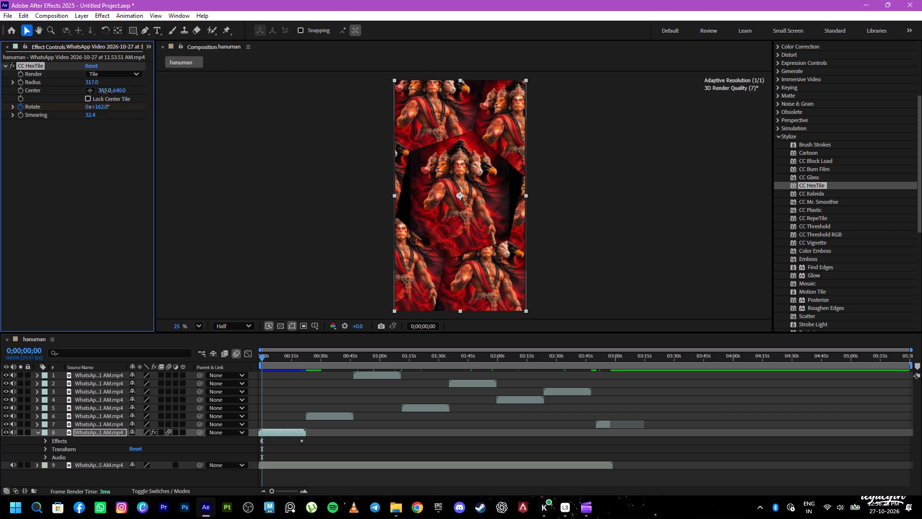
pyautogui.click(121, 90)
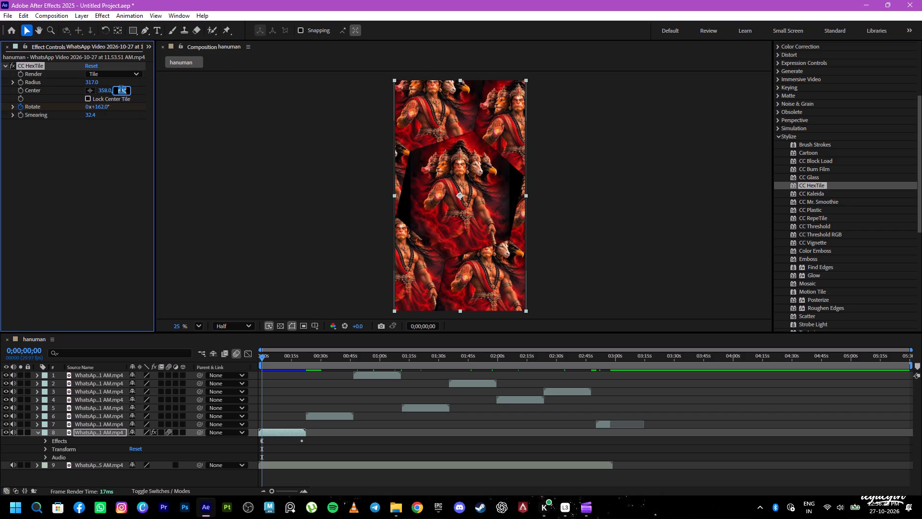
pyautogui.click(132, 83)
# Set CC HexTile's Radius to 275 and add its first keyframe at 0;00;00;00.
pyautogui.moveTo(89, 81); pyautogui.dragTo(101, 82)
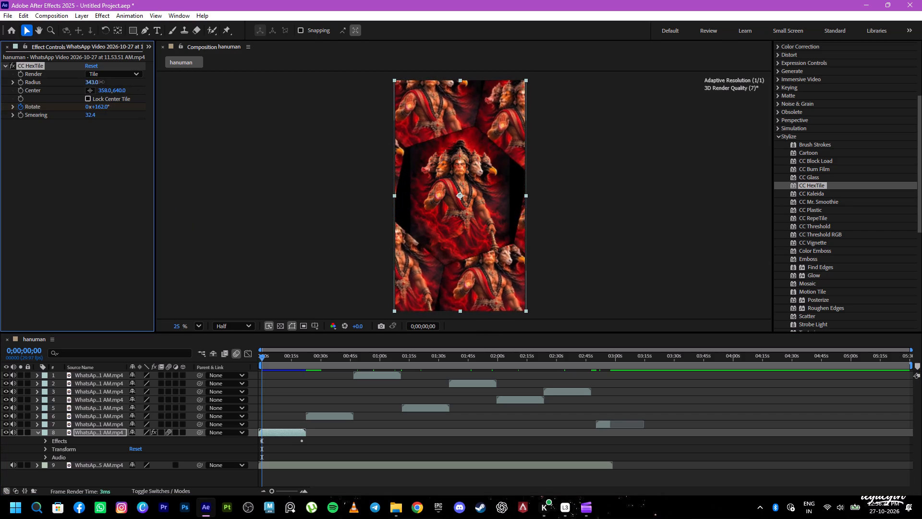
pyautogui.moveTo(101, 82); pyautogui.dragTo(67, 100)
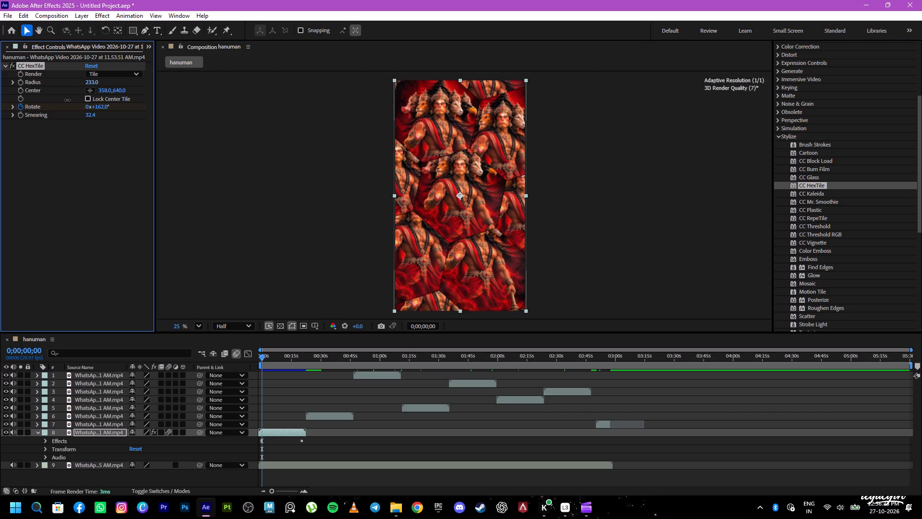
pyautogui.moveTo(67, 100); pyautogui.dragTo(81, 94)
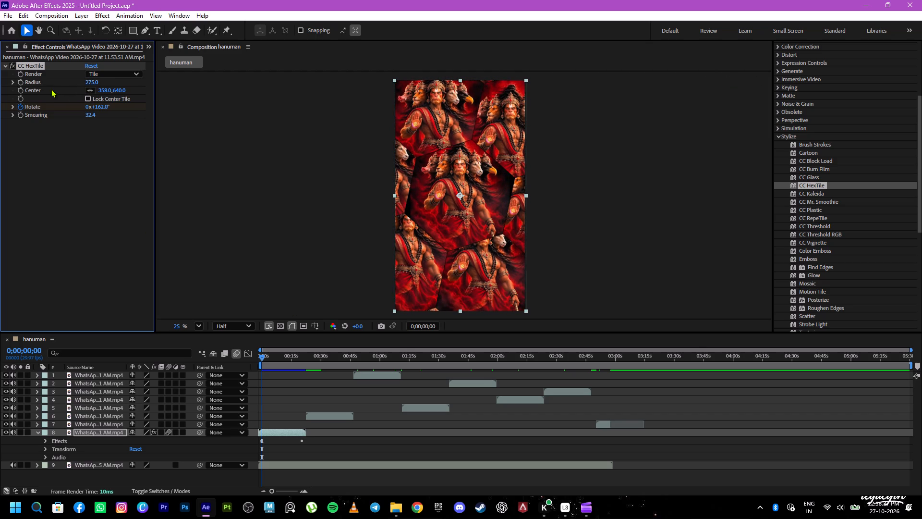
pyautogui.click(20, 81)
# Move the playhead to 0;00;19;24 and set CC HexTile's Radius to 321, adding a second Radius keyframe.
pyautogui.moveTo(262, 356); pyautogui.dragTo(301, 359)
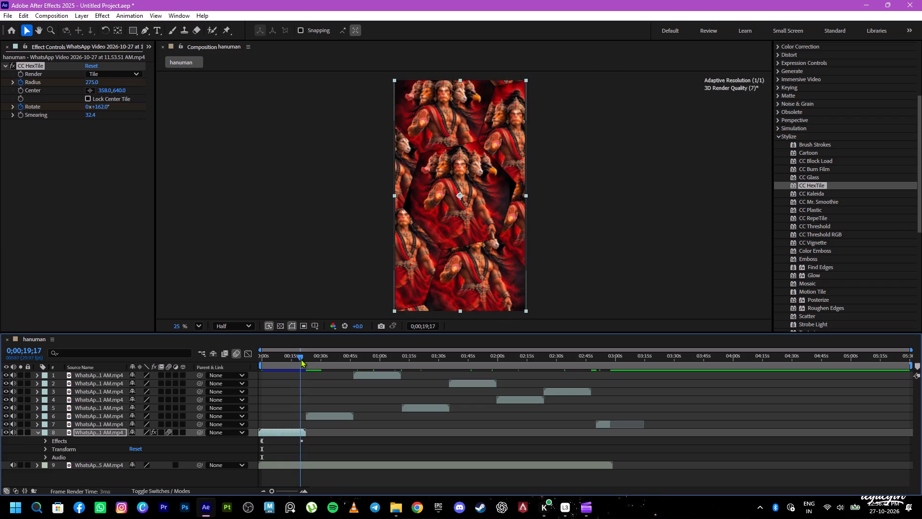
pyautogui.moveTo(301, 359); pyautogui.dragTo(301, 358)
pyautogui.moveTo(93, 83); pyautogui.dragTo(111, 81)
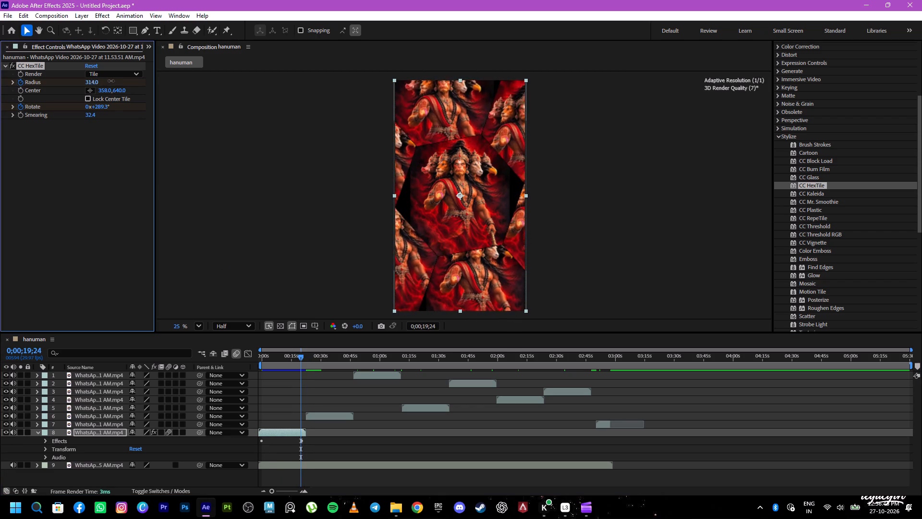
pyautogui.moveTo(111, 81); pyautogui.dragTo(112, 80)
# Preview the animated CC HexTile effect from 0;00;00;00.
pyautogui.moveTo(302, 354); pyautogui.dragTo(237, 365)
pyautogui.press('space')
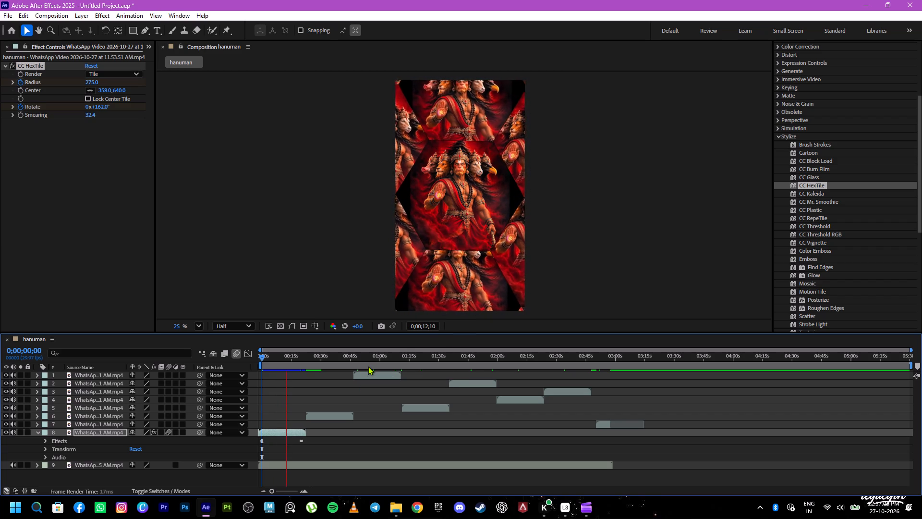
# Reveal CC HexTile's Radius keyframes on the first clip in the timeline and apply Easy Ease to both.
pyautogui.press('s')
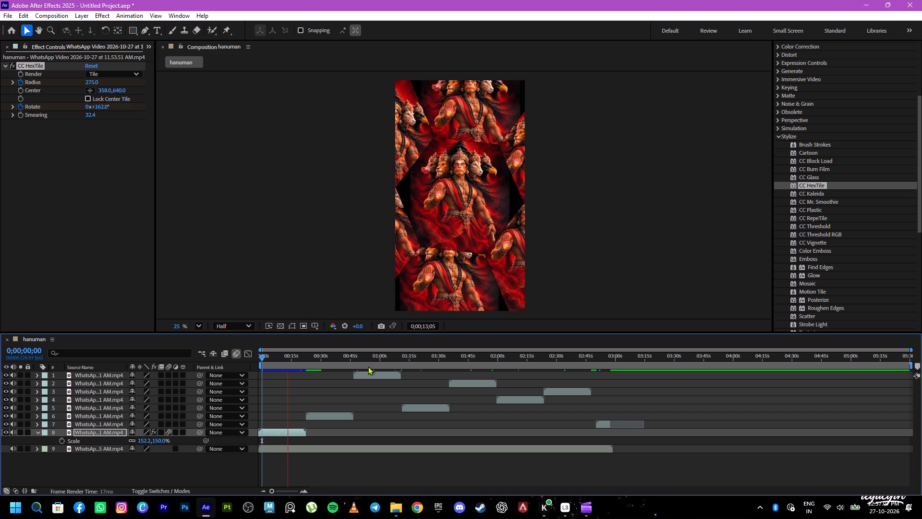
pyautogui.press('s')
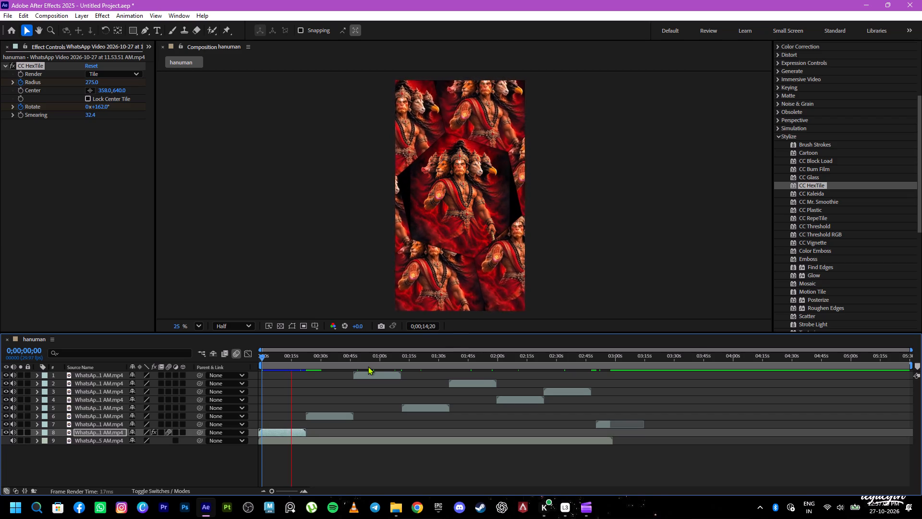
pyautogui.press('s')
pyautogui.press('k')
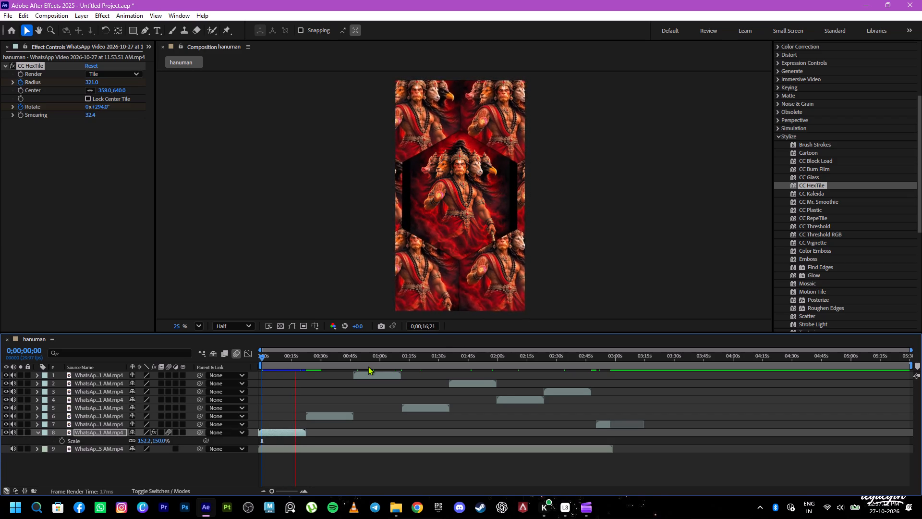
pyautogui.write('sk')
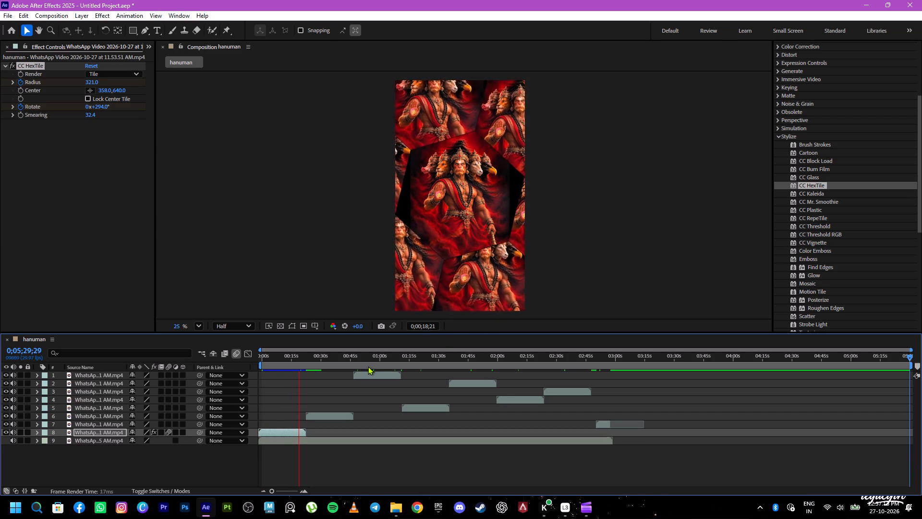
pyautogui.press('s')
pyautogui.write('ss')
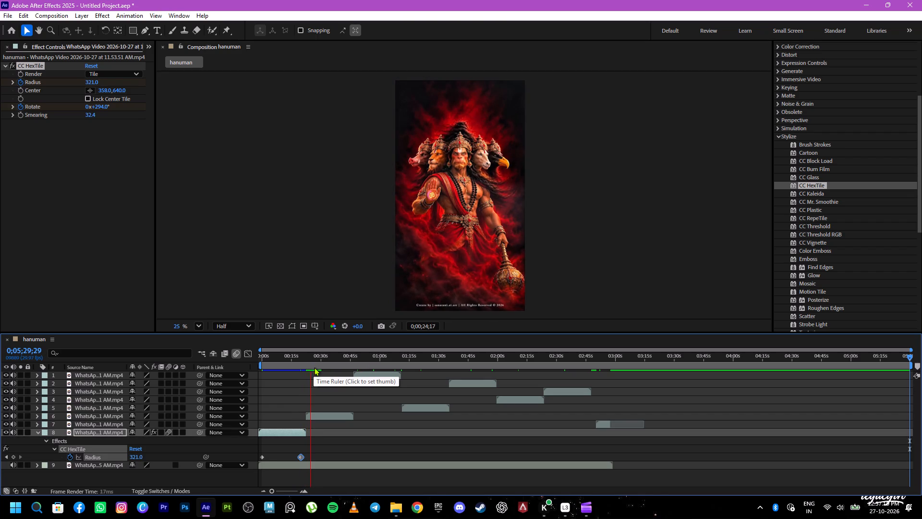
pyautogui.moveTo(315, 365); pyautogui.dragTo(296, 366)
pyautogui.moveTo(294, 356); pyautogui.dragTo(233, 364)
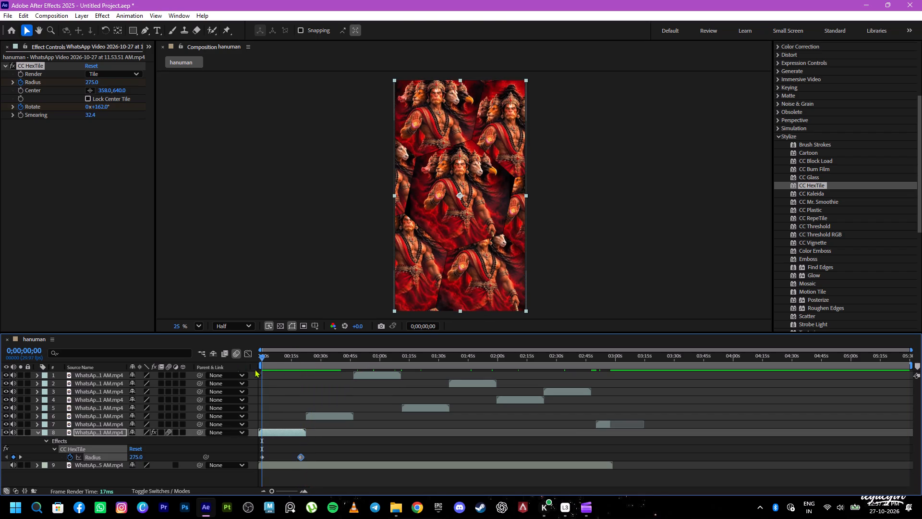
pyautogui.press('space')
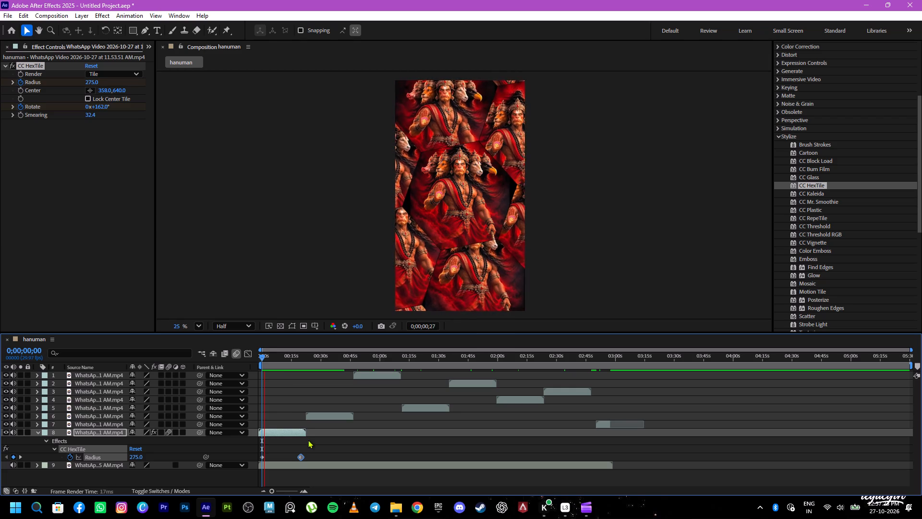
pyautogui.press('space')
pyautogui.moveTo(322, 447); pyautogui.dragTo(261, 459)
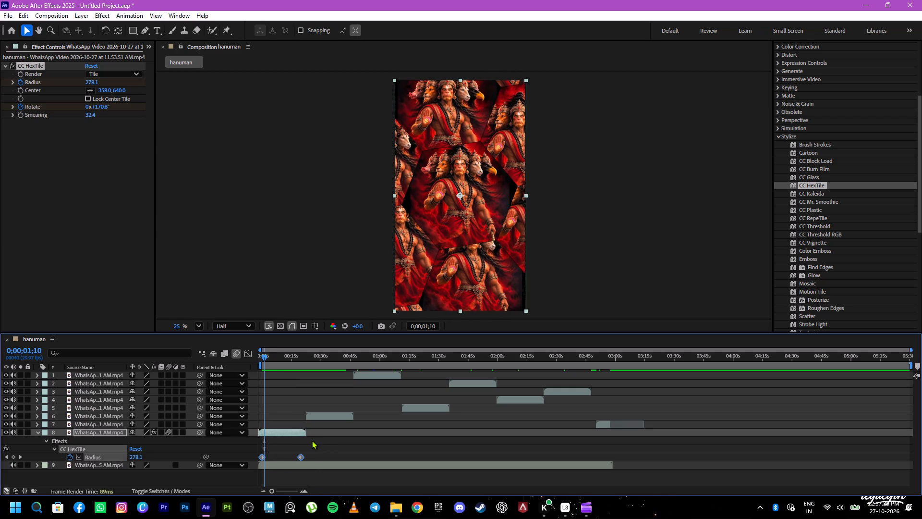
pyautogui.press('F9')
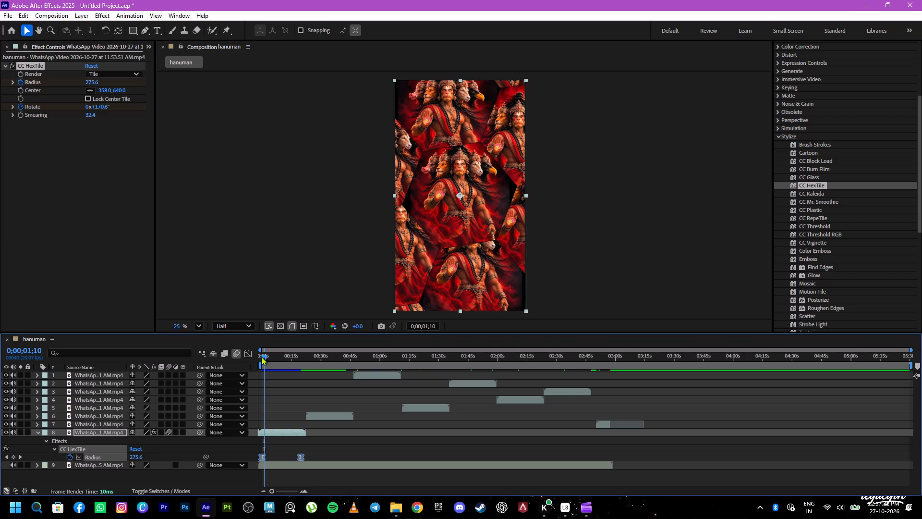
# Preview the eased Radius animation from 0;00;00;00.
pyautogui.moveTo(263, 357); pyautogui.dragTo(248, 360)
pyautogui.press('space')
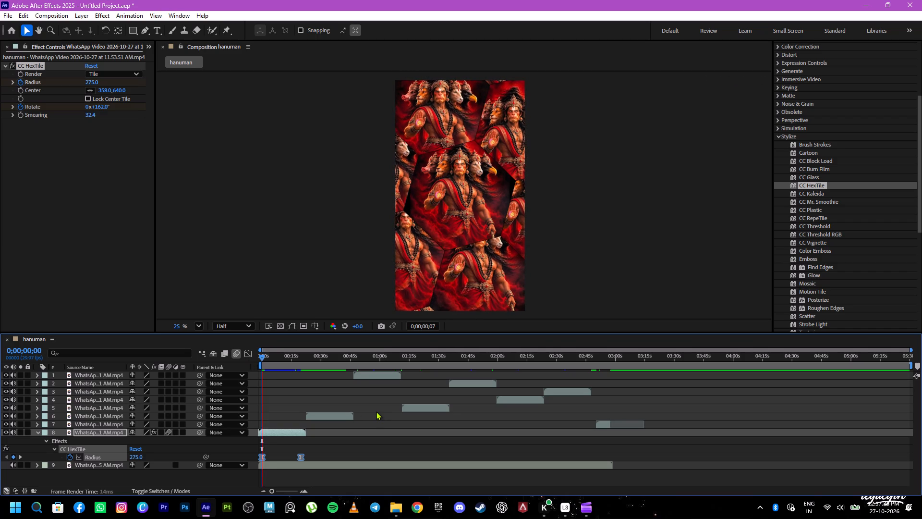
# Switch to Clipchamp and save the exported video to the Downloads folder as finel.
pyautogui.hotkey('alt', 'Tab')
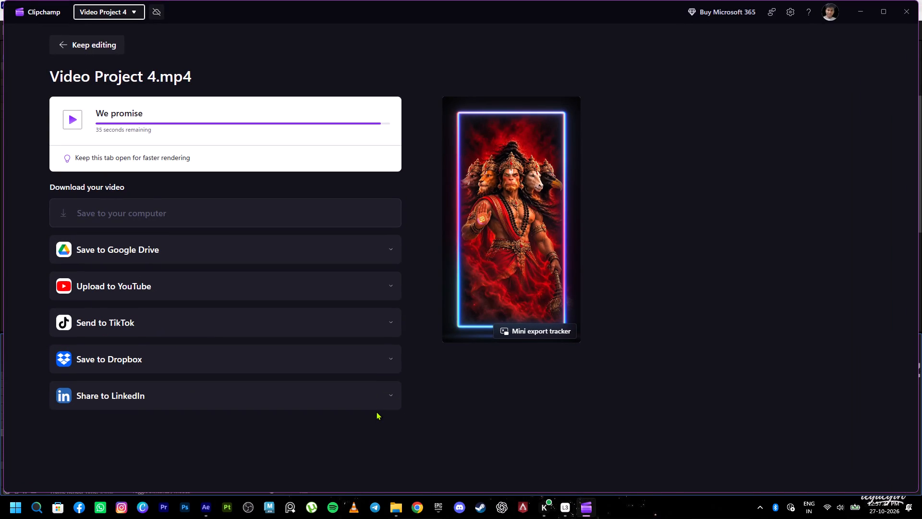
pyautogui.hotkey('alt', 'Tab')
pyautogui.hotkey('alt', 'Tab')
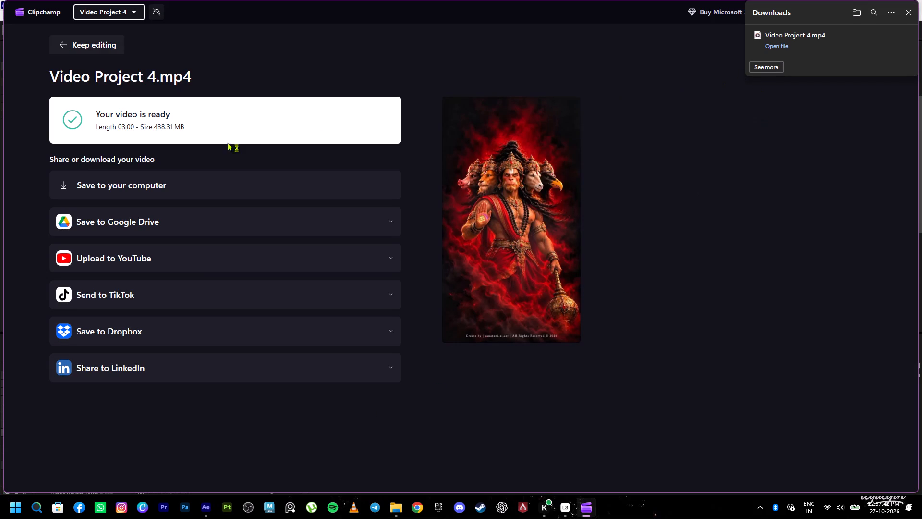
pyautogui.click(137, 191)
pyautogui.click(166, 185)
pyautogui.click(767, 68)
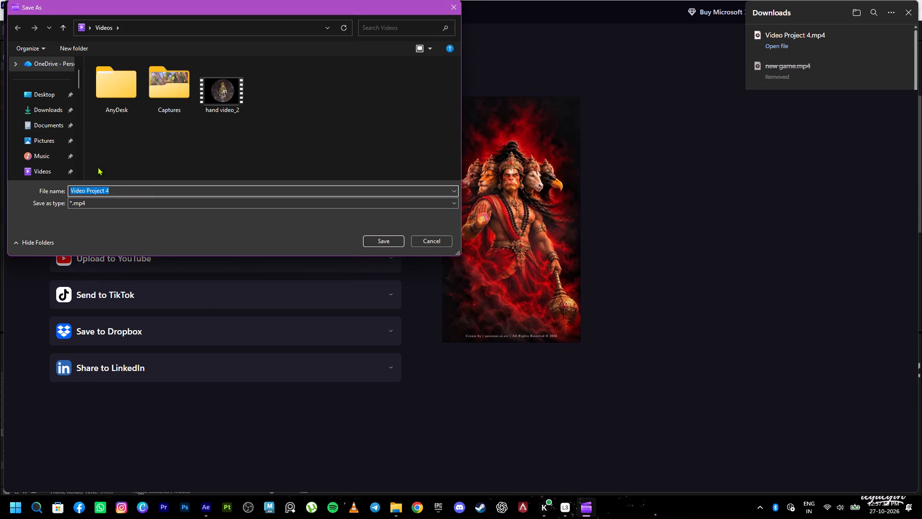
pyautogui.click(51, 111)
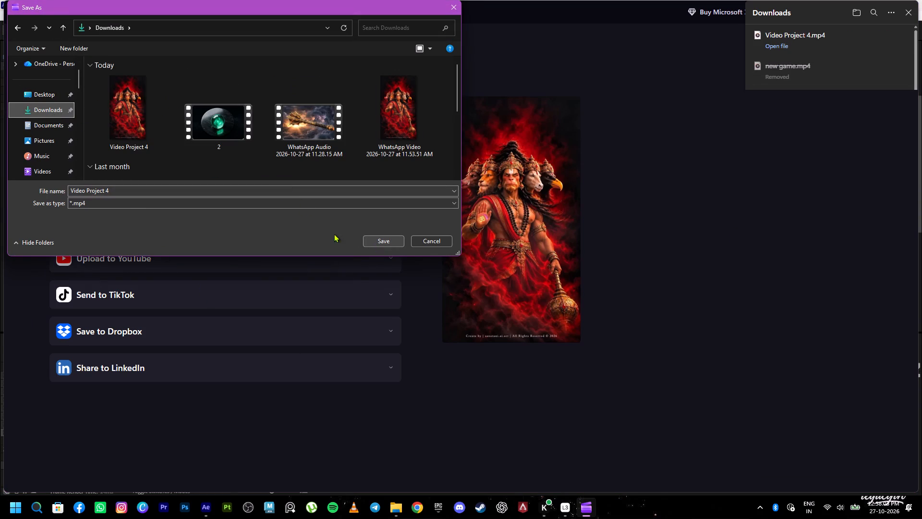
pyautogui.click(134, 190)
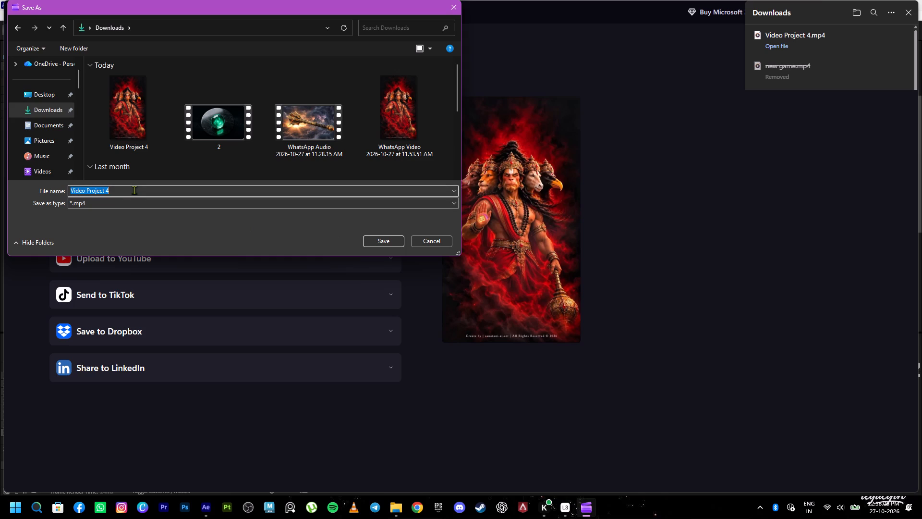
pyautogui.press('BackSpace')
pyautogui.write('fine')
pyautogui.press('l')
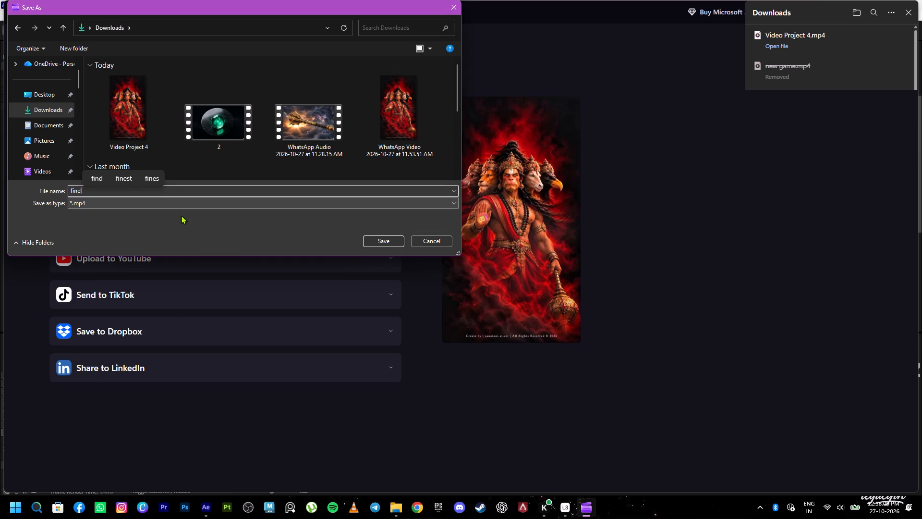
pyautogui.click(396, 239)
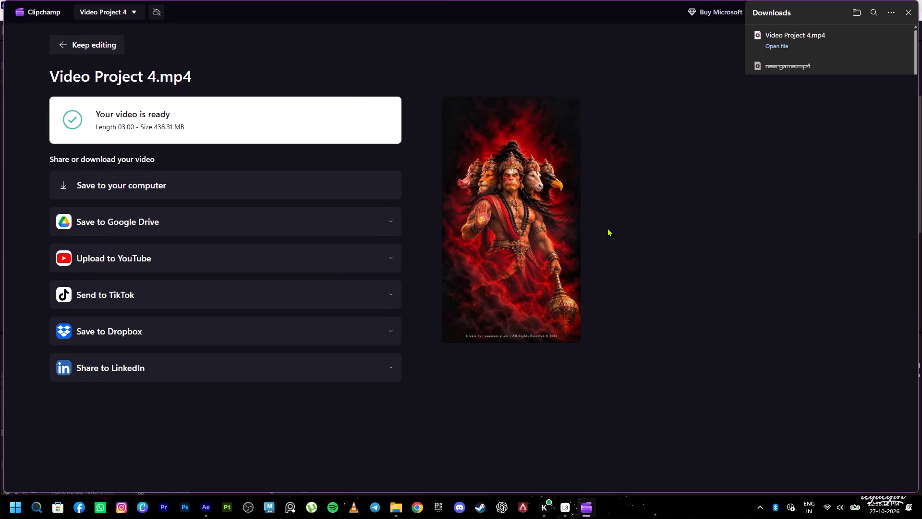
pyautogui.click(629, 217)
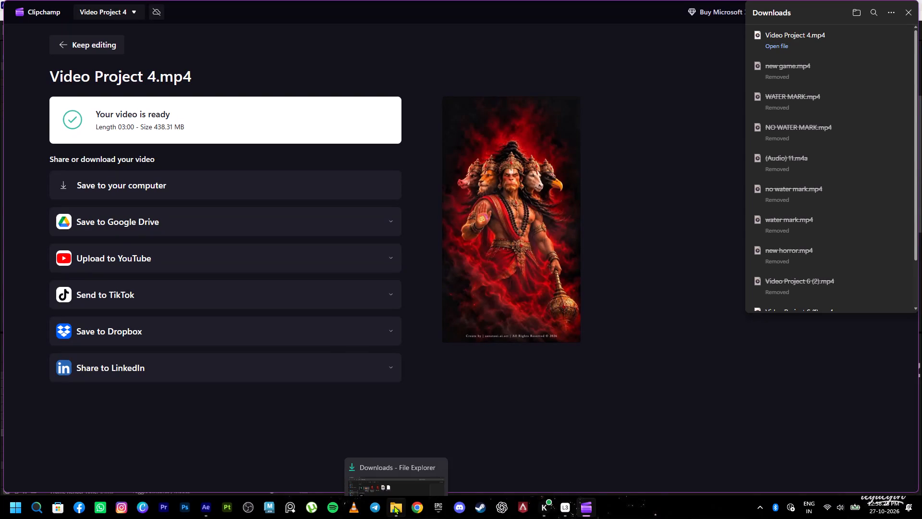
# Switch to File Explorer, examine the exported Video Project 4 file in Downloads, and close the window.
pyautogui.click(394, 506)
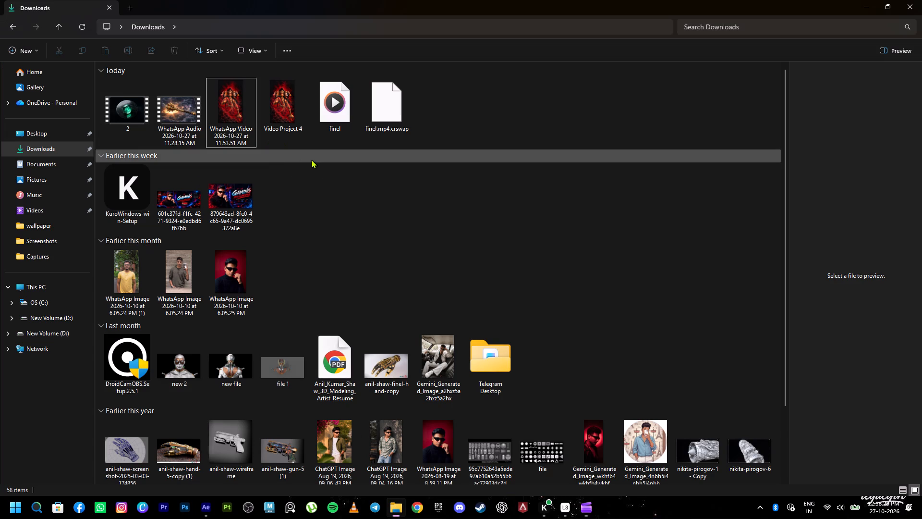
pyautogui.click(345, 206)
pyautogui.click(289, 95)
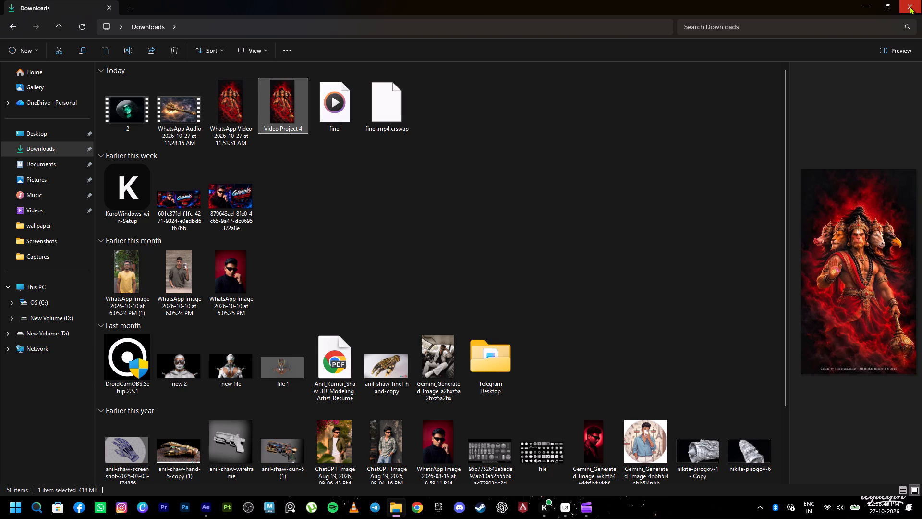
pyautogui.click(910, 6)
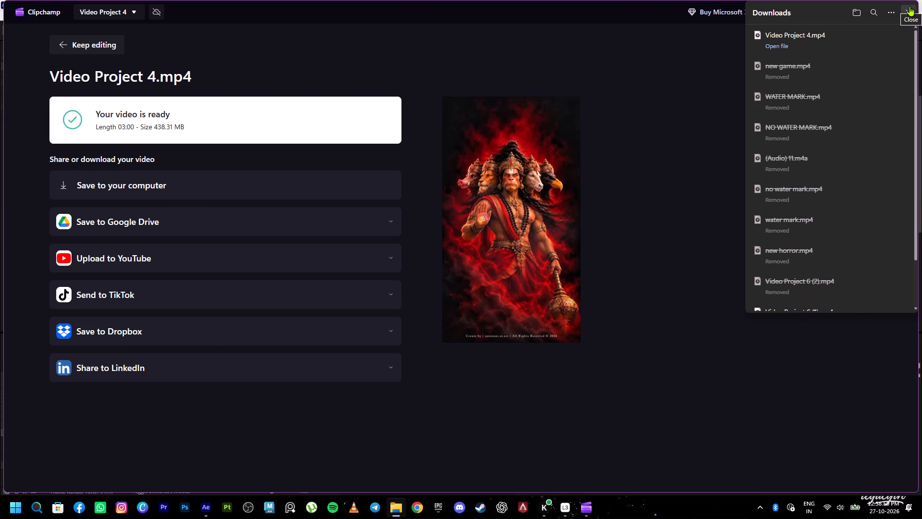
# Dismiss the list of downloads and close Clipchamp.
pyautogui.click(909, 7)
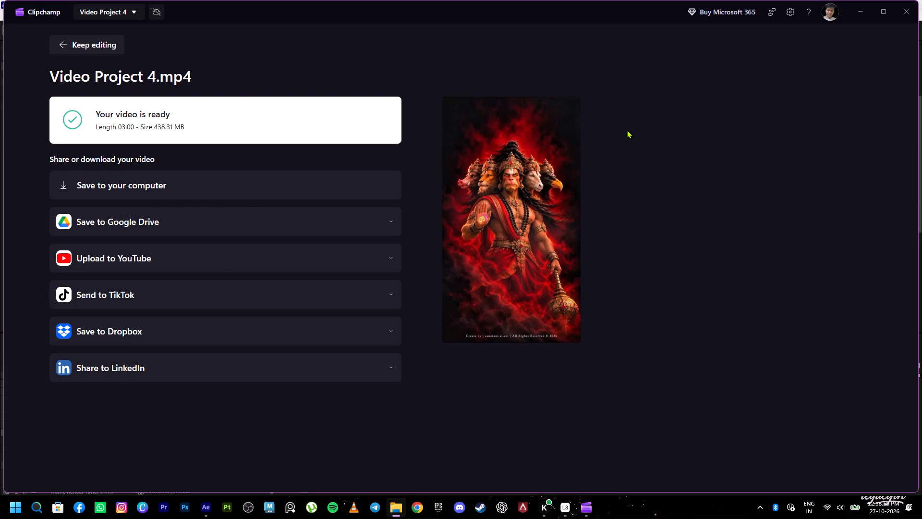
pyautogui.click(900, 16)
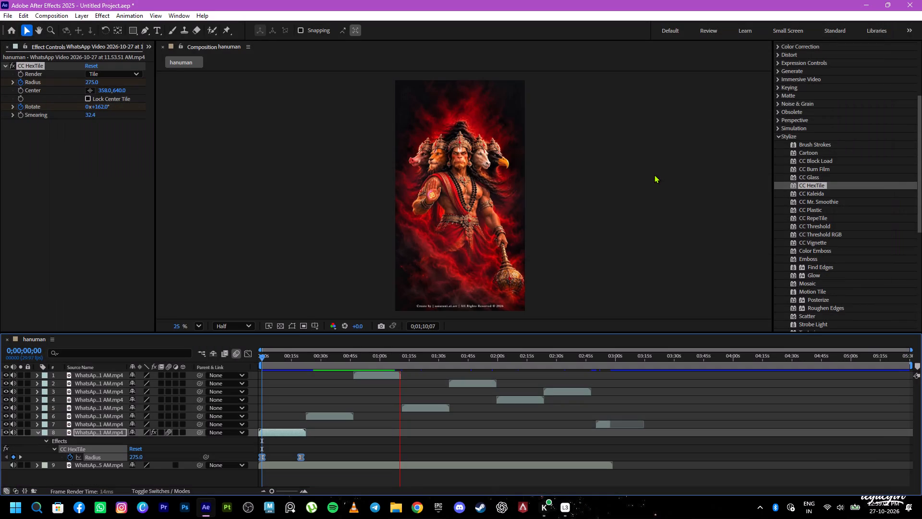
# In After Effects, stop the preview, select all eight Hanuman clip layers, and delete the selected CC HexTile Radius keyframes.
pyautogui.press('space')
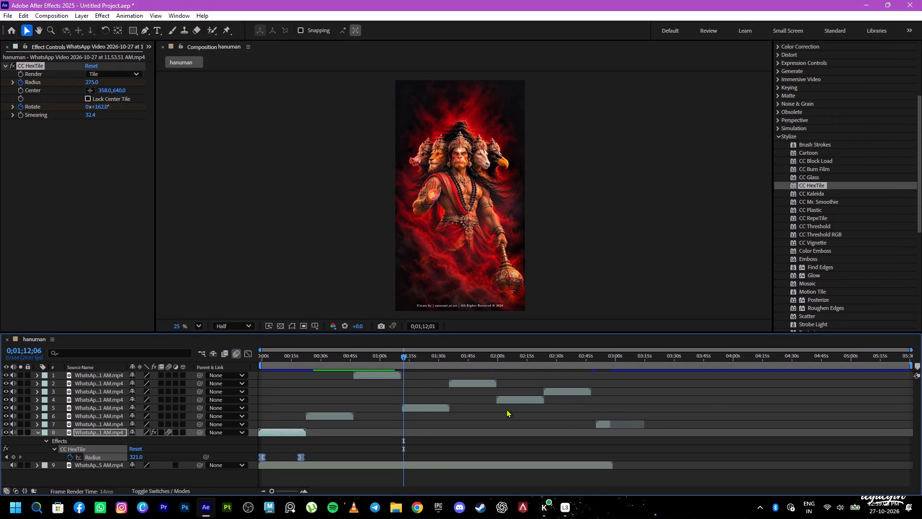
pyautogui.scroll(-3, 104, 433)
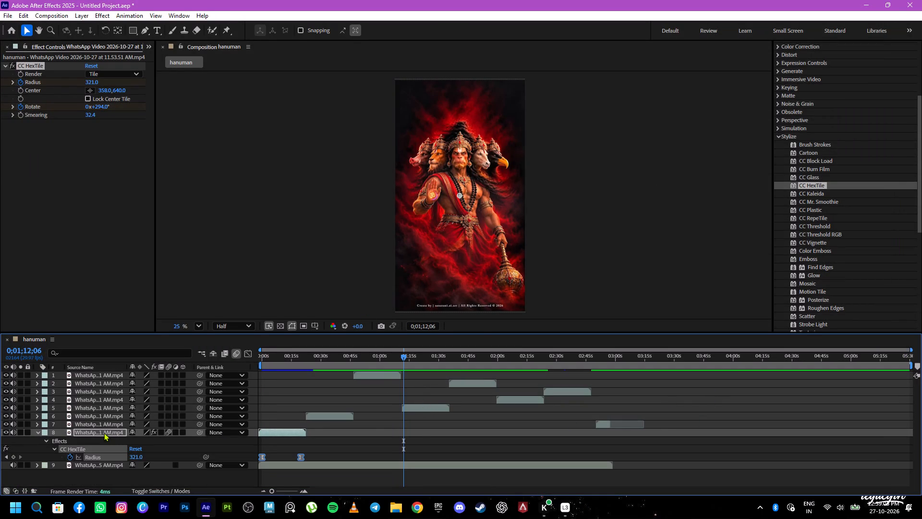
pyautogui.scroll(3, 104, 432)
pyautogui.scroll(-2, 107, 398)
pyautogui.keyDown('shift'); pyautogui.moveTo(43, 439); pyautogui.dragTo(49, 397); pyautogui.keyUp('shift')
pyautogui.keyDown('shift'); pyautogui.moveTo(49, 397); pyautogui.dragTo(52, 385); pyautogui.keyUp('shift')
pyautogui.keyDown('shift'); pyautogui.click(84, 374); pyautogui.keyUp('shift')
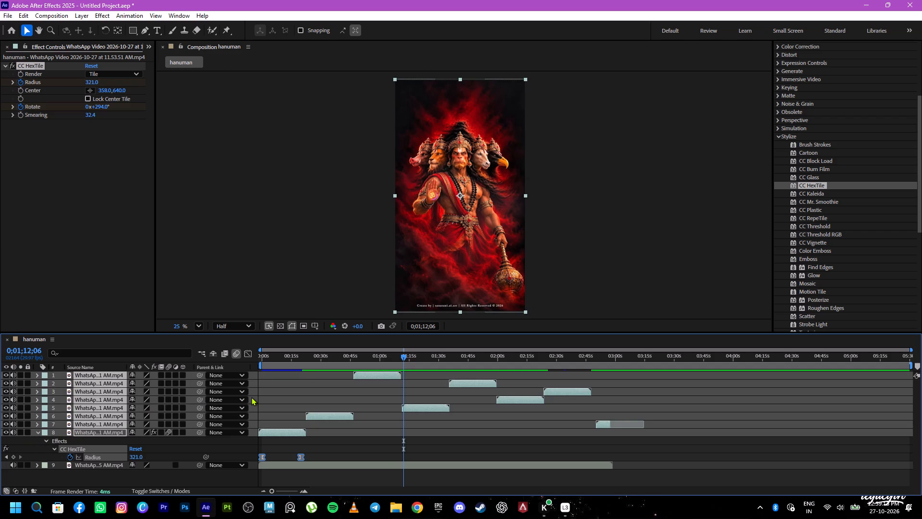
pyautogui.press('Delete')
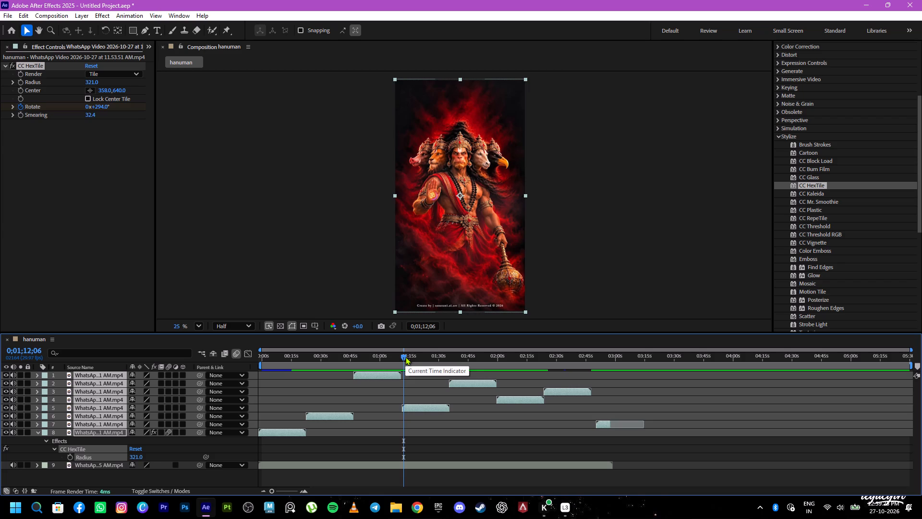
# Move the playhead back to 0;00;13;28, within the first Hanuman clip.
pyautogui.moveTo(405, 357); pyautogui.dragTo(291, 362)
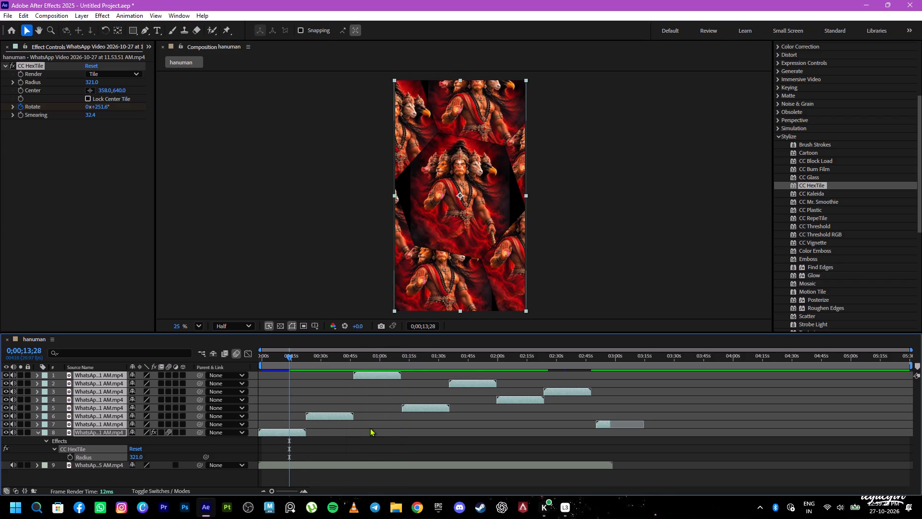
# Delete the CC HexTile effect and all eight Hanuman clip layers from the hanuman composition, keeping only the audio layer.
pyautogui.press('Delete')
pyautogui.click(104, 430)
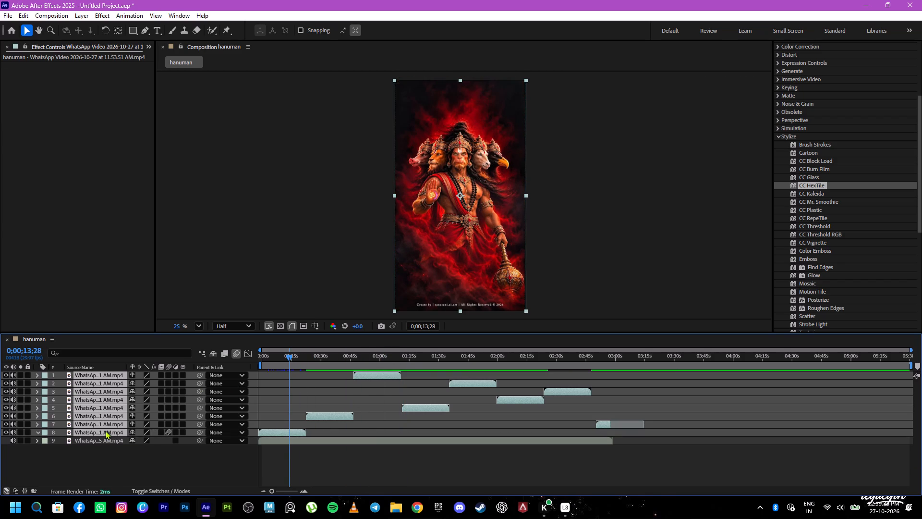
pyautogui.press('Delete')
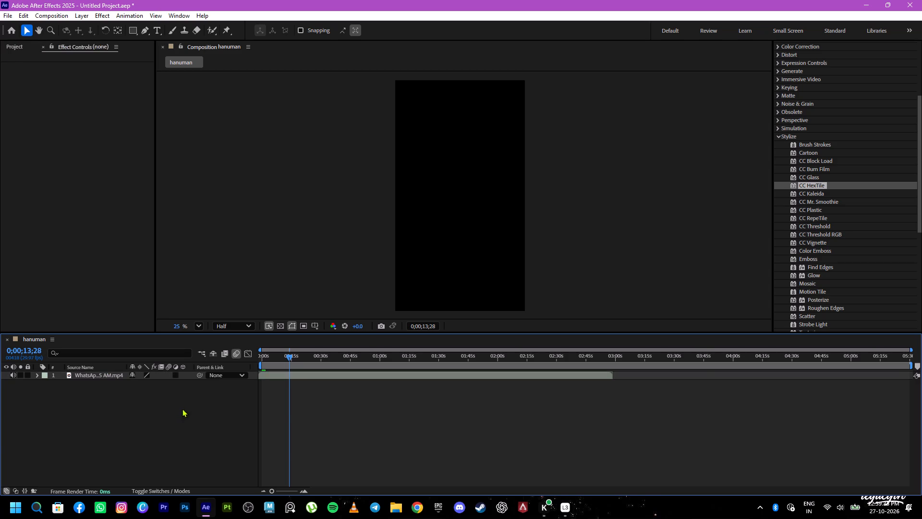
pyautogui.click(381, 398)
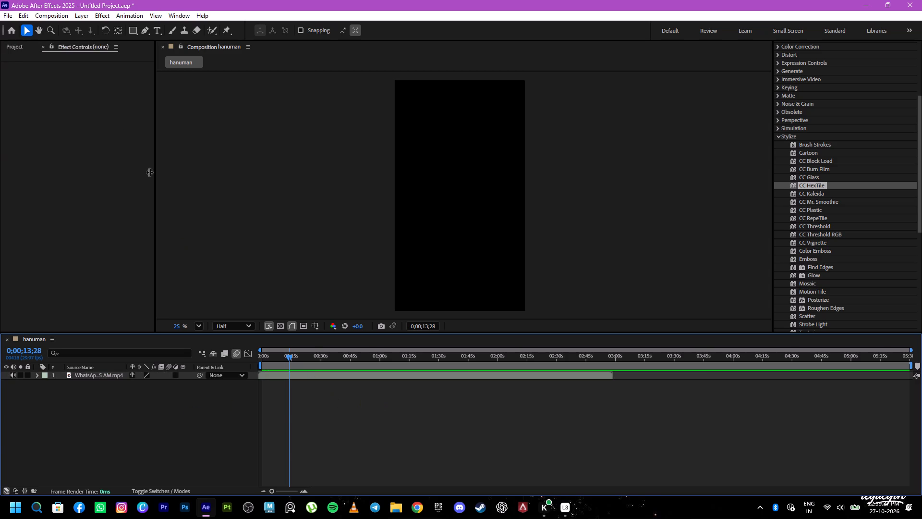
# Remove the 2.9 MB WhatsApp Hanuman video from the project's footage.
pyautogui.click(12, 48)
pyautogui.click(67, 226)
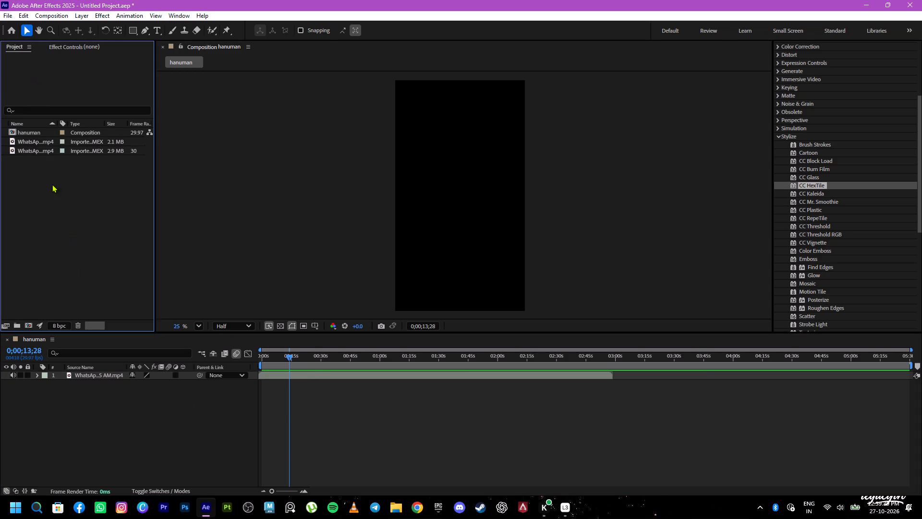
pyautogui.click(44, 146)
pyautogui.press('Delete')
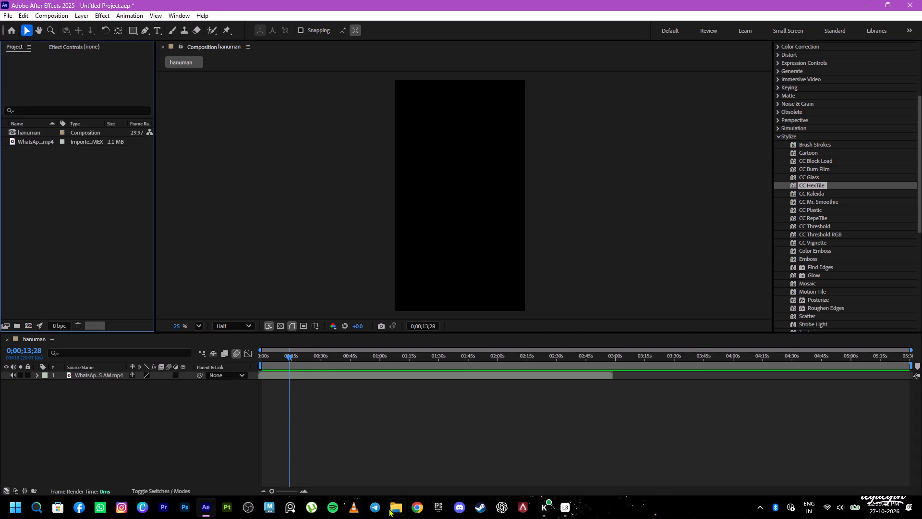
# Import the Video Project 4 file from the Downloads folder in File Explorer into the After Effects project.
pyautogui.click(396, 509)
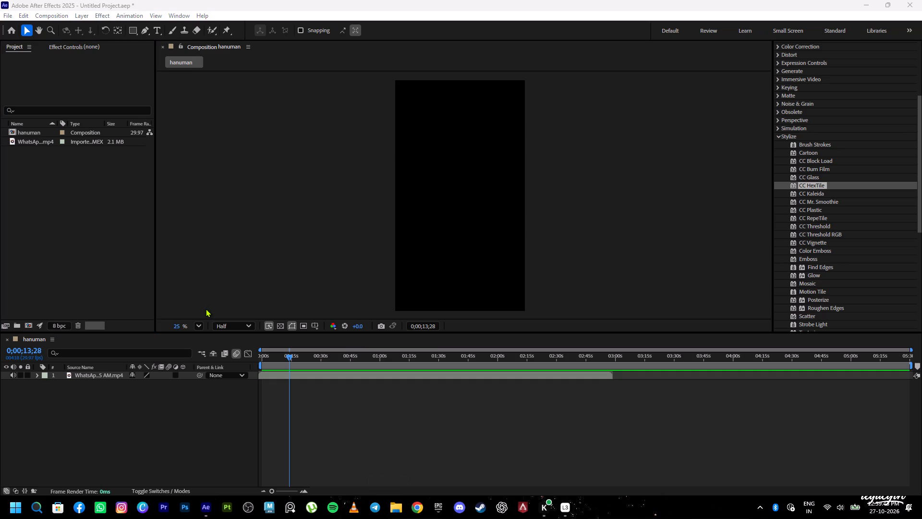
pyautogui.click(43, 149)
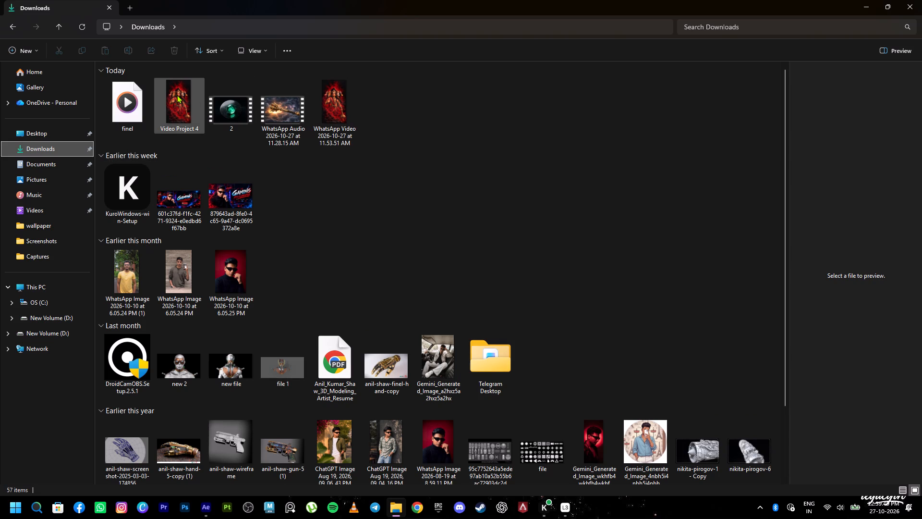
pyautogui.moveTo(177, 95); pyautogui.dragTo(46, 192)
pyautogui.hotkey('alt', 'Tab')
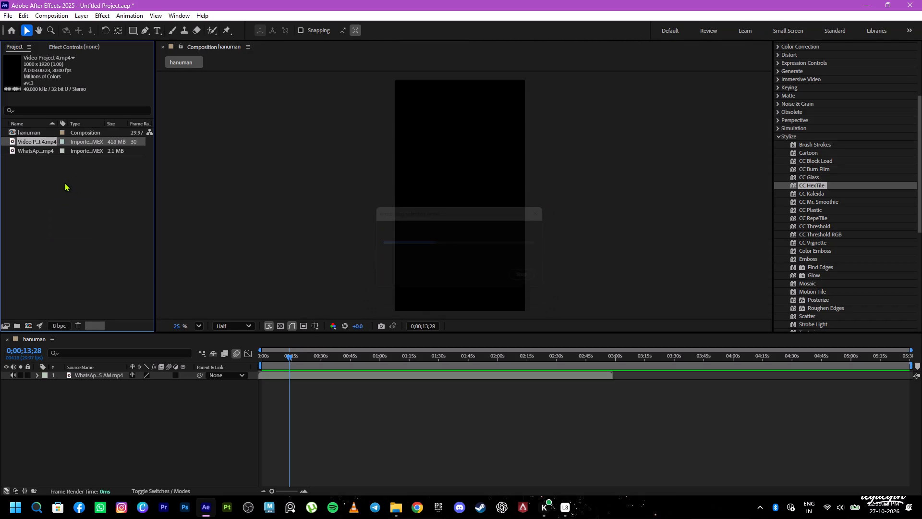
# Add Video Project 4 to the hanuman composition as the top layer, above the WhatsApp audio.
pyautogui.click(71, 176)
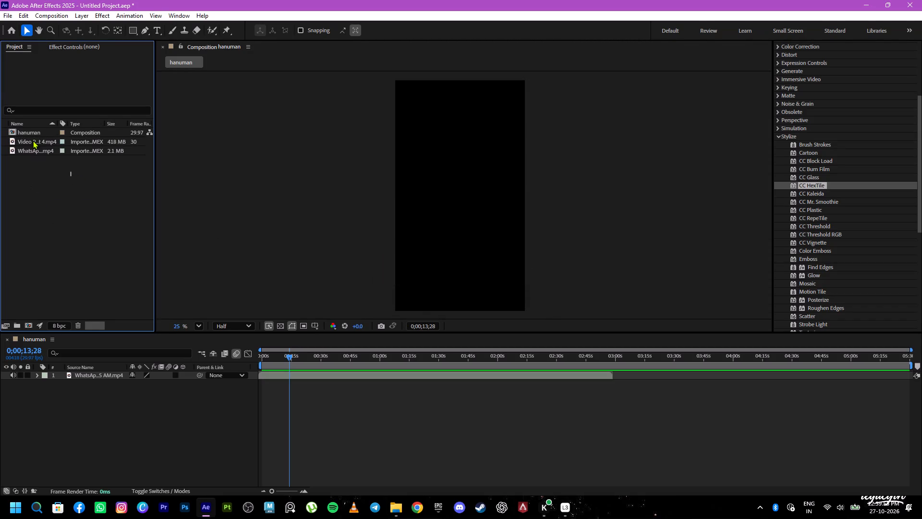
pyautogui.click(33, 140)
pyautogui.moveTo(33, 140); pyautogui.dragTo(125, 374)
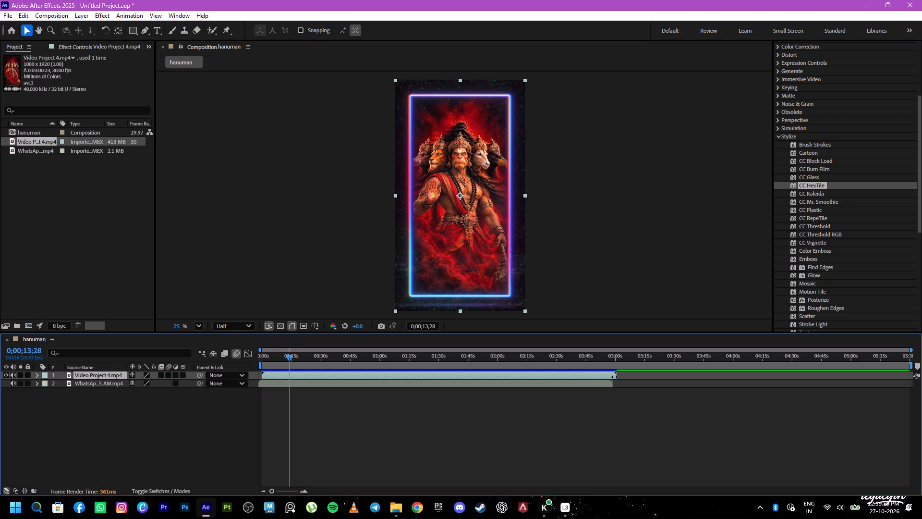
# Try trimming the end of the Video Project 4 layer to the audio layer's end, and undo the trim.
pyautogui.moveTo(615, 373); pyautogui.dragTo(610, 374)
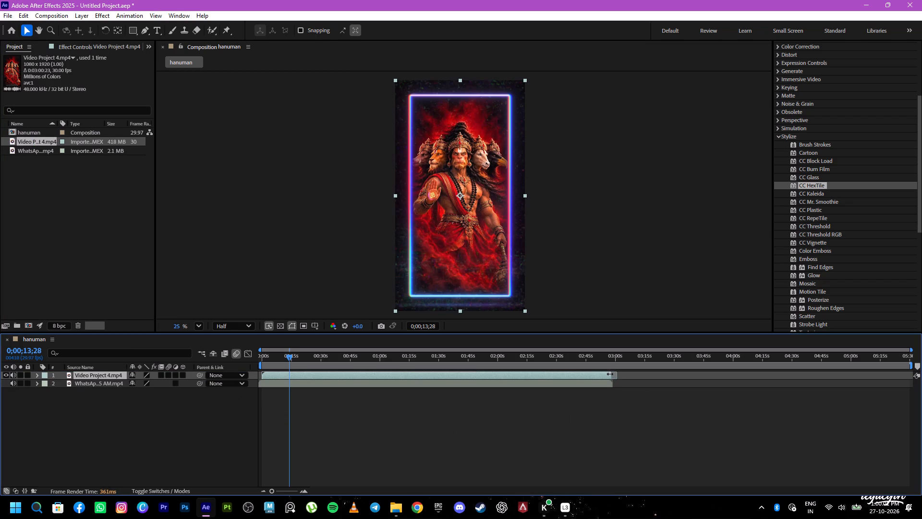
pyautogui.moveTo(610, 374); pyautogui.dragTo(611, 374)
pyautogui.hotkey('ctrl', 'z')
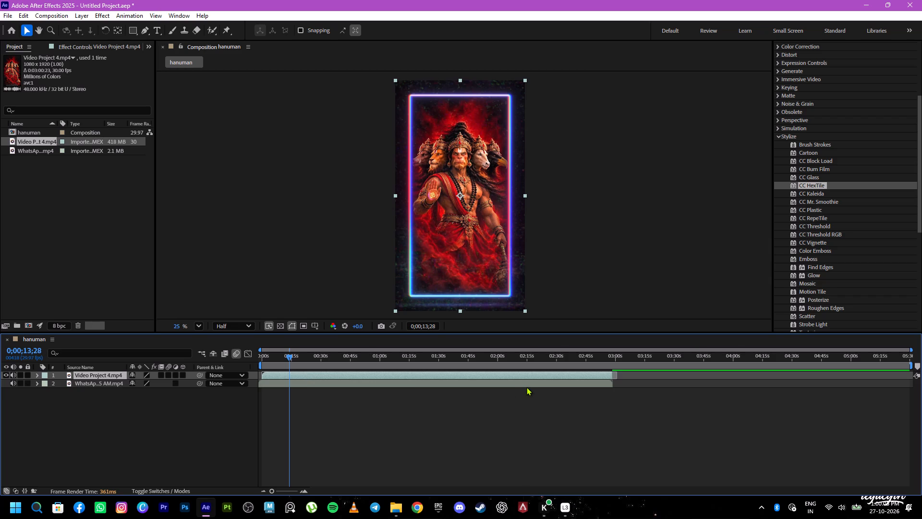
# Shift the Video Project 4 layer slightly earlier, bringing its end close to the end of the audio layer.
pyautogui.moveTo(520, 375); pyautogui.dragTo(512, 375)
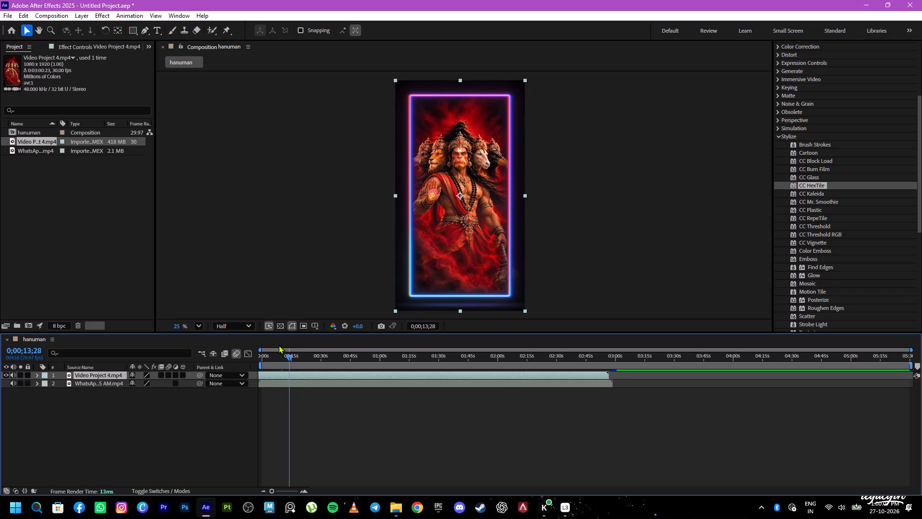
# Preview the hanuman composition with the new video from 0;00;00;00.
pyautogui.moveTo(291, 358); pyautogui.dragTo(231, 370)
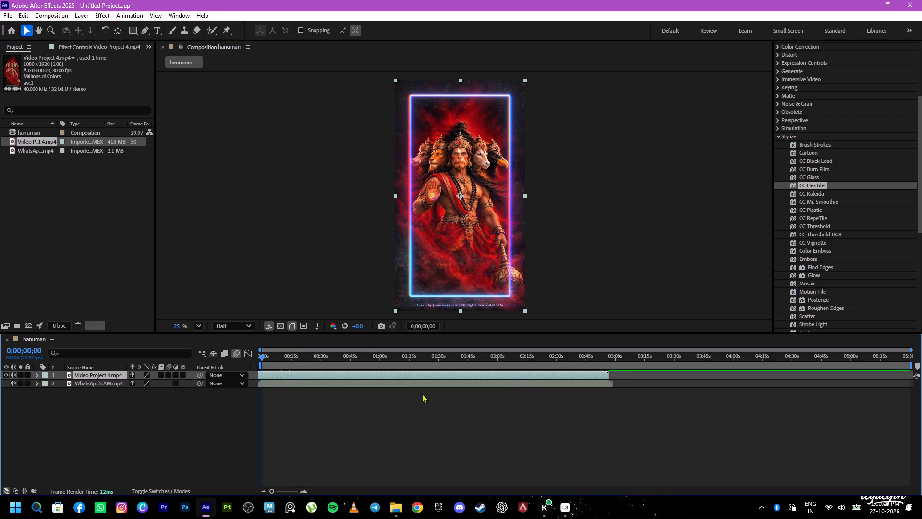
pyautogui.press('space')
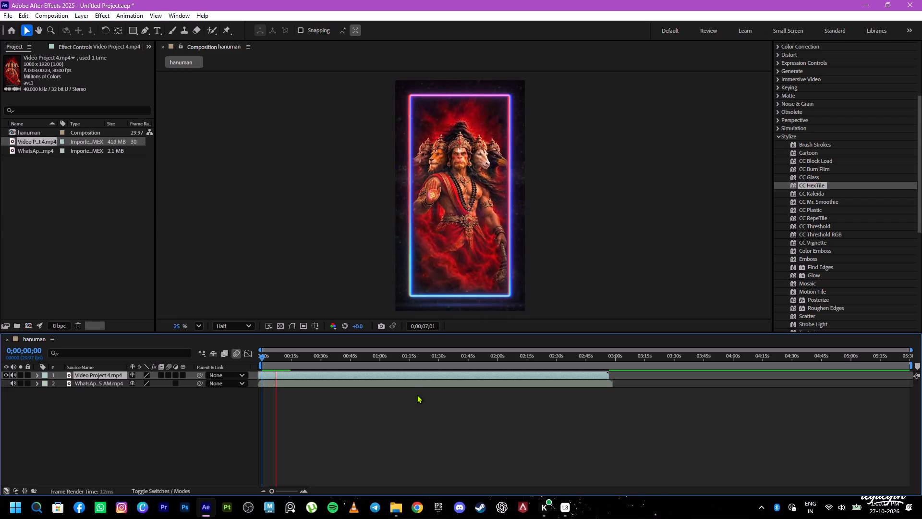
pyautogui.press('space')
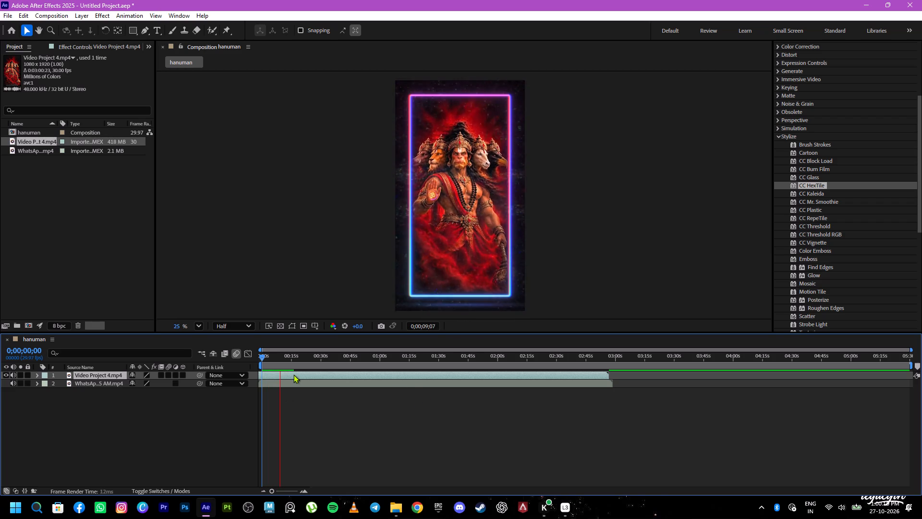
pyautogui.click(293, 374)
pyautogui.click(291, 380)
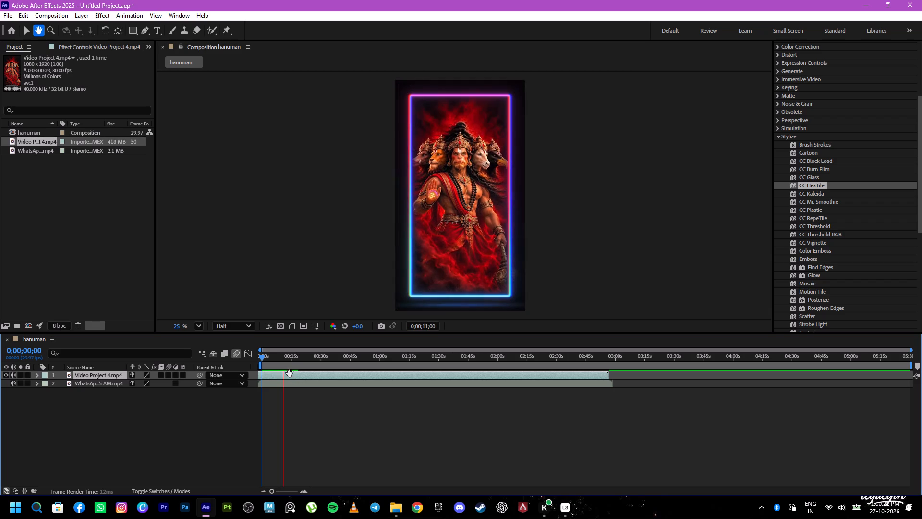
# Stop the preview and scrub the playhead back to about 0;00;10;18 in the enlarged timeline.
pyautogui.moveTo(282, 375); pyautogui.dragTo(273, 381)
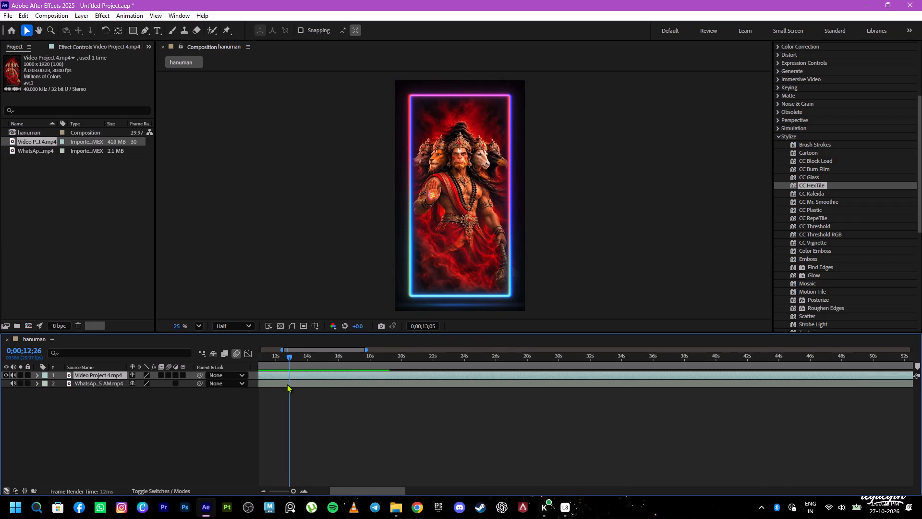
pyautogui.keyDown('alt'); pyautogui.scroll(4, 287, 384); pyautogui.keyUp('alt')
pyautogui.moveTo(328, 356); pyautogui.dragTo(218, 354)
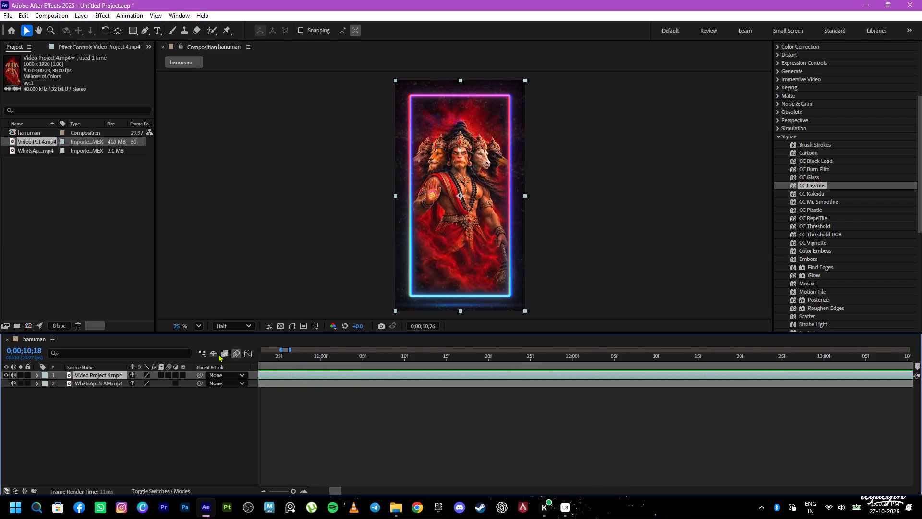
# Go back to the start of the hanuman timeline, scrub to about 0;00;01;05, and jump to the composition's last frame.
pyautogui.moveTo(218, 354); pyautogui.dragTo(220, 357)
pyautogui.moveTo(322, 490); pyautogui.dragTo(295, 489)
pyautogui.moveTo(258, 361); pyautogui.dragTo(316, 363)
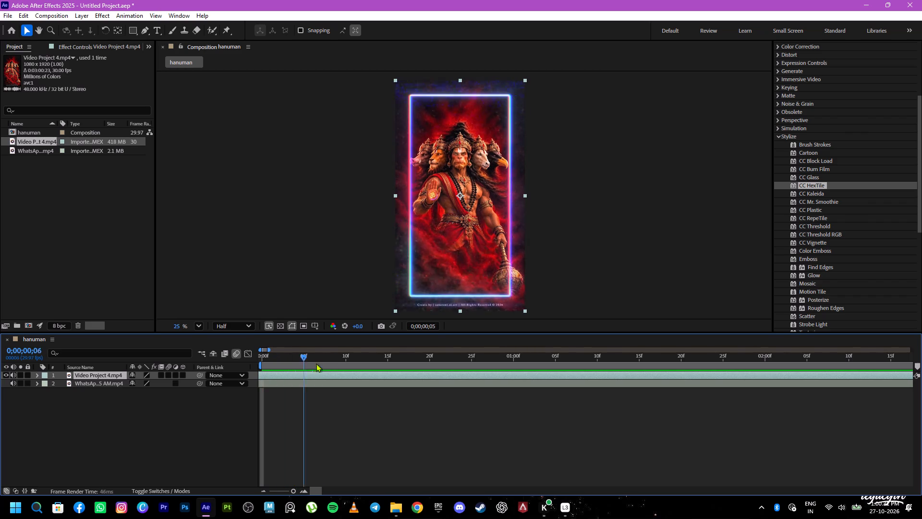
pyautogui.moveTo(316, 363); pyautogui.dragTo(556, 381)
pyautogui.click(550, 375)
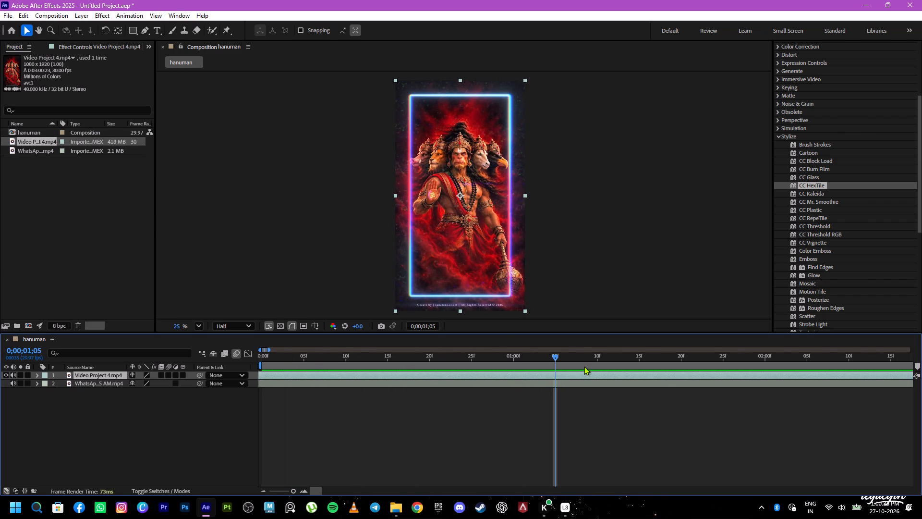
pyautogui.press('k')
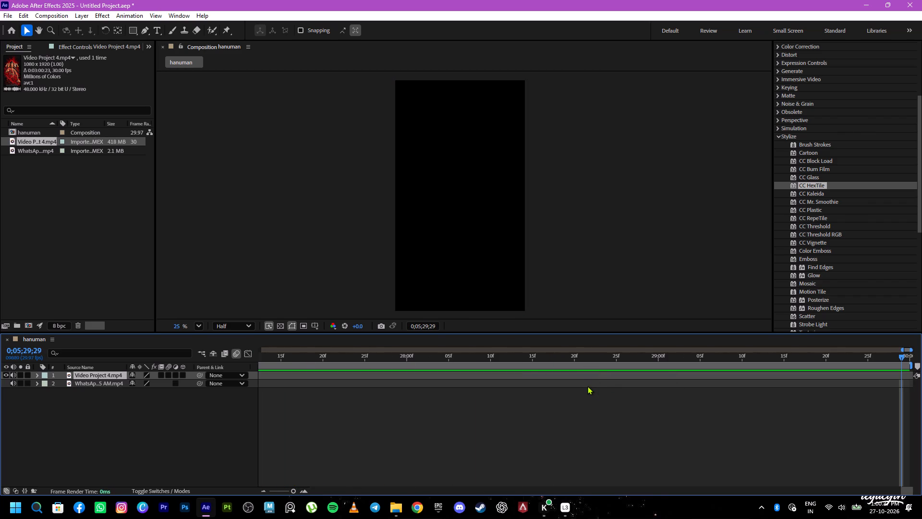
# Undo the last shift of the Video Project 4 layer.
pyautogui.hotkey('ctrl', 'z')
pyautogui.click(566, 383)
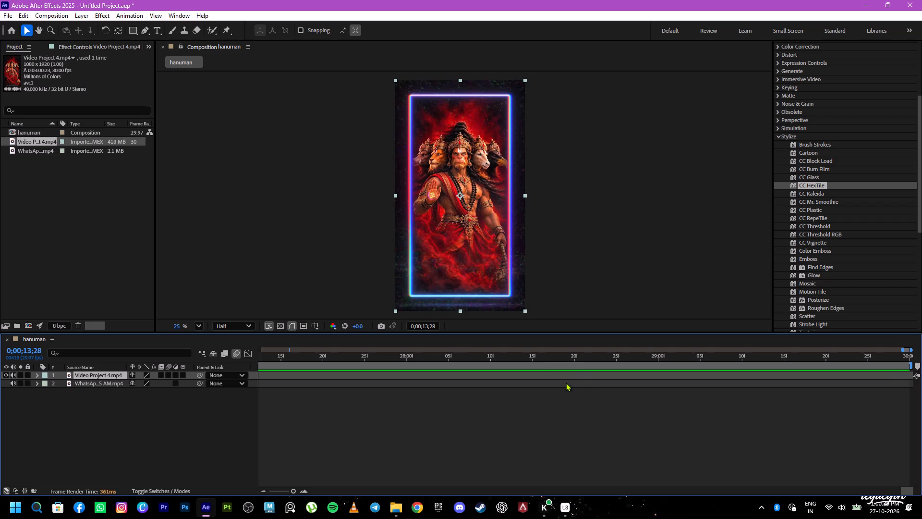
# Scrub back from 0;05;28;15 to about 0;05;26;23 near the composition's end and briefly preview from there.
pyautogui.click(548, 374)
pyautogui.click(535, 362)
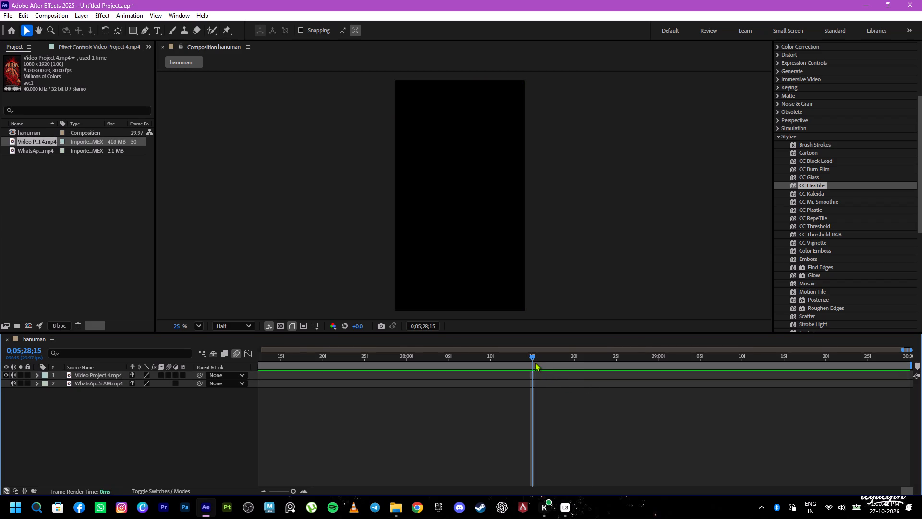
pyautogui.moveTo(535, 356); pyautogui.dragTo(299, 375)
pyautogui.click(101, 375)
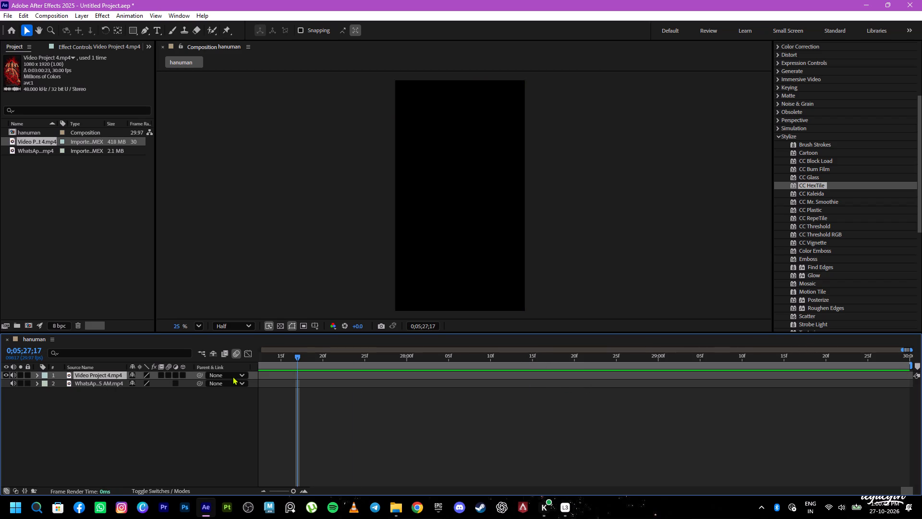
pyautogui.click(275, 374)
pyautogui.moveTo(290, 356); pyautogui.dragTo(232, 368)
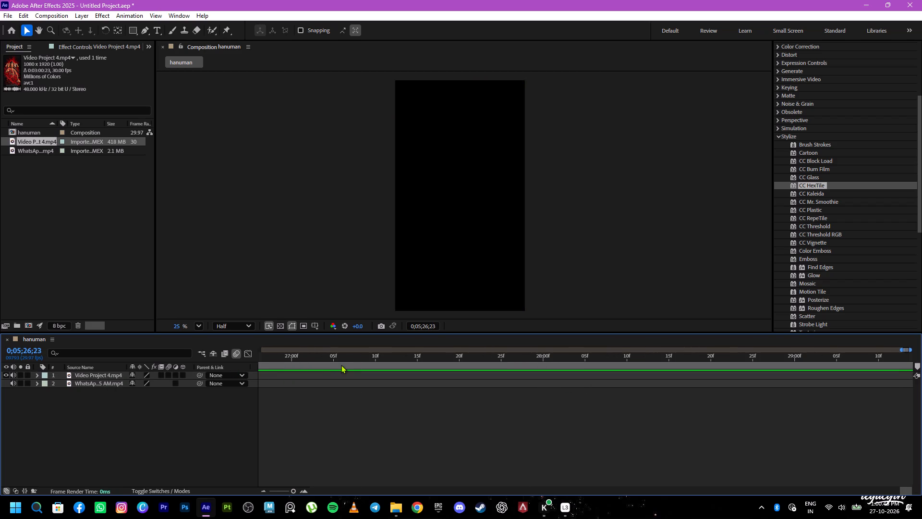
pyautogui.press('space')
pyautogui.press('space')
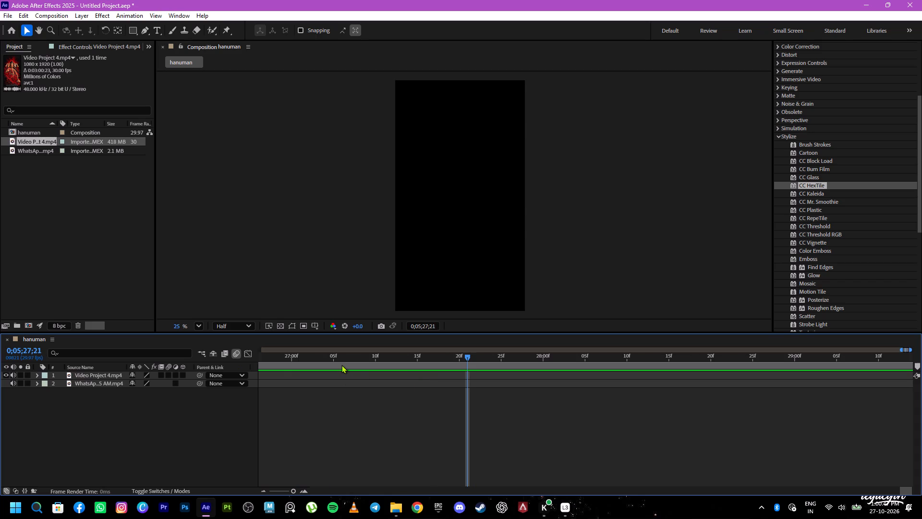
# Undo the placement and import of Video Project 4 and the removal of the WhatsApp video, bringing back its eight layers.
pyautogui.hotkey('ctrl', 'z')
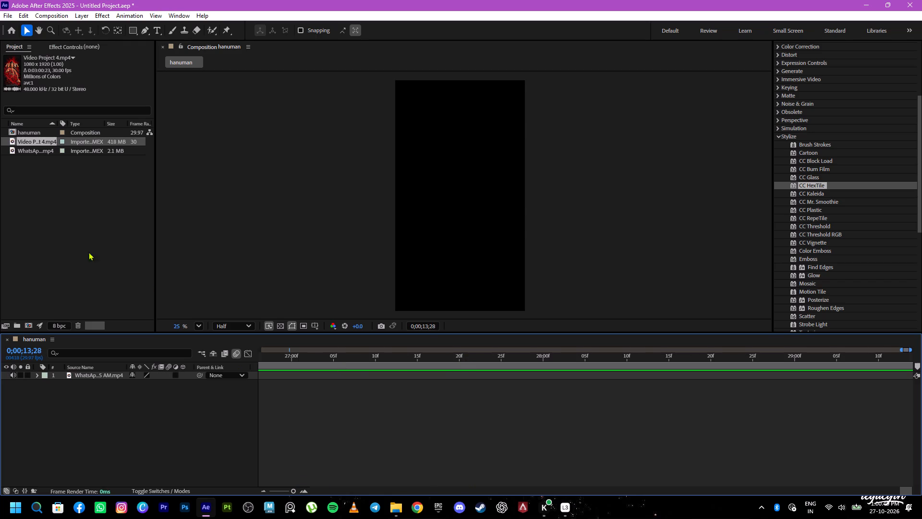
pyautogui.hotkey('ctrl', 'z')
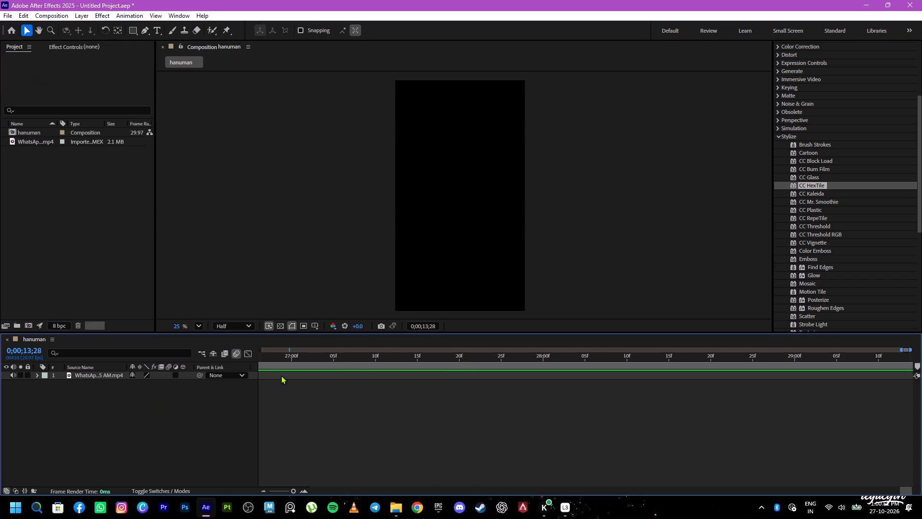
pyautogui.hotkey('ctrl', 'z')
pyautogui.hotkey('ctrl', 'z')
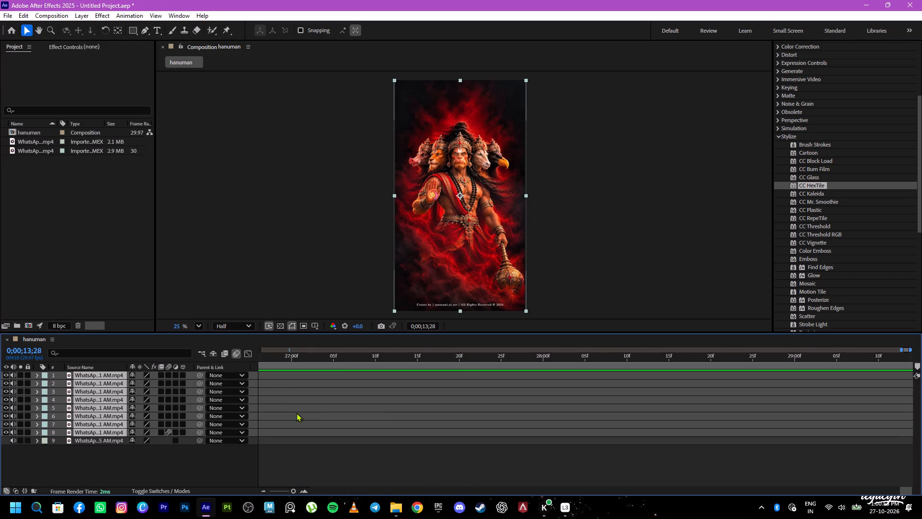
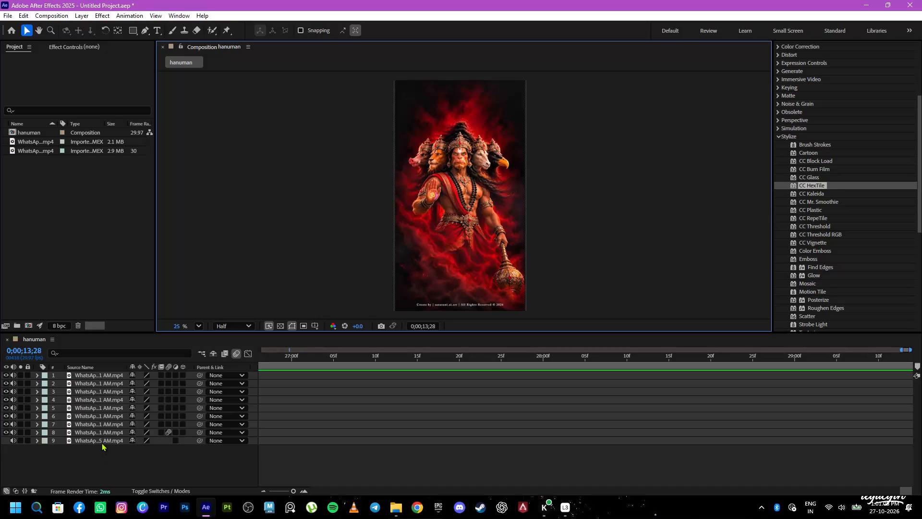
# Delete all nine WhatsApp video and audio layers from the hanuman composition.
pyautogui.click(102, 441)
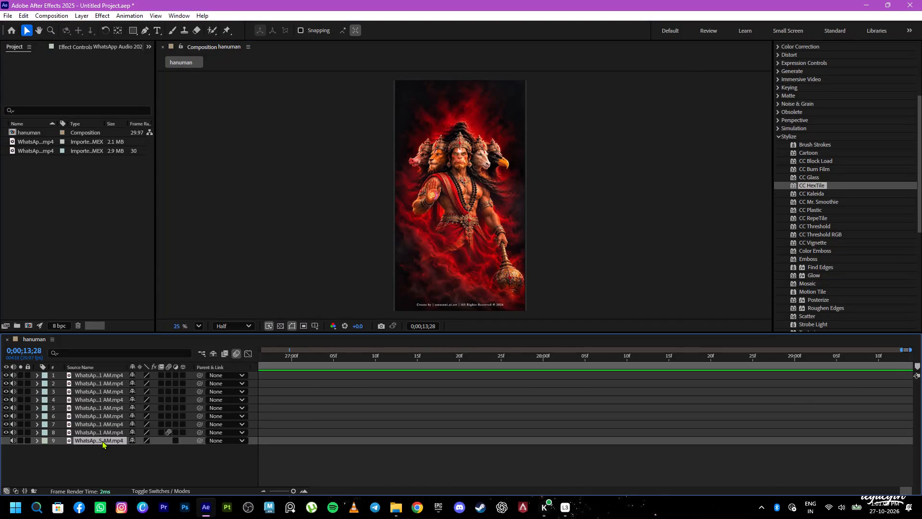
pyautogui.moveTo(109, 458); pyautogui.dragTo(94, 373)
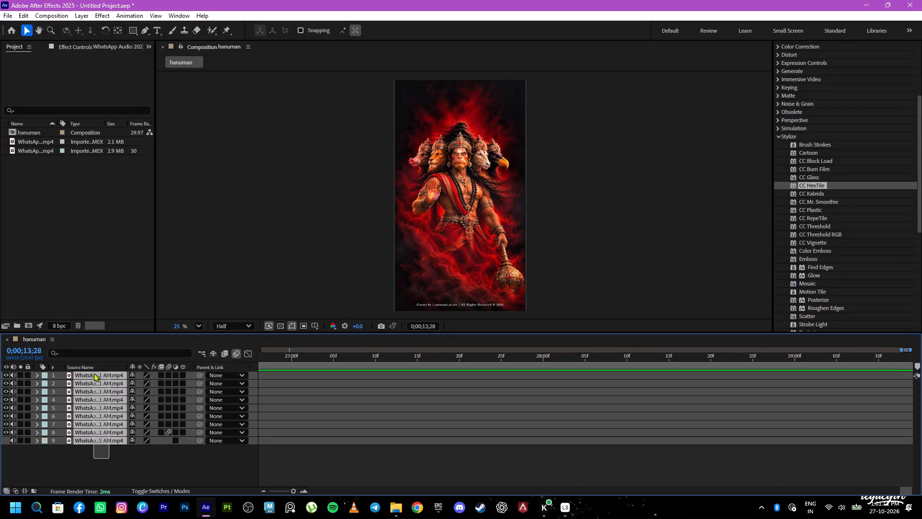
pyautogui.press('Delete')
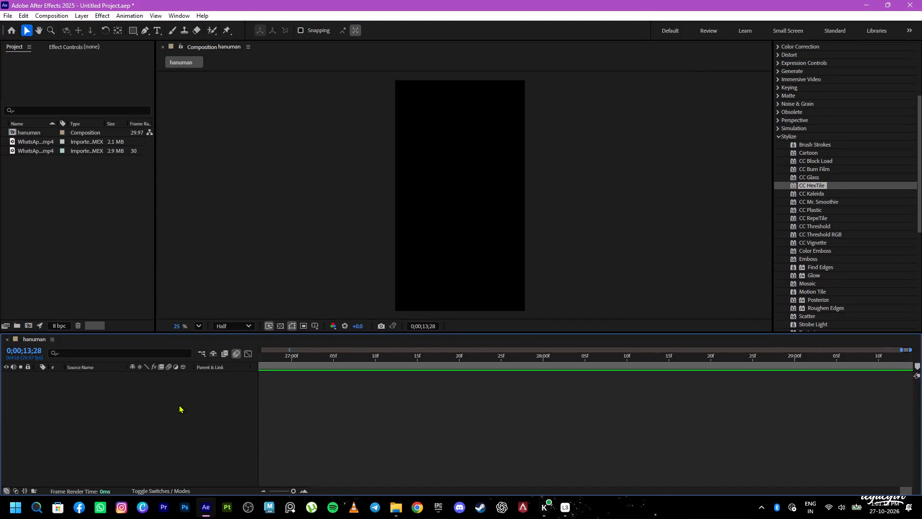
# Add the 11.53.51 AM WhatsApp video to the hanuman composition twice, as two stacked layers.
pyautogui.click(31, 148)
pyautogui.click(36, 139)
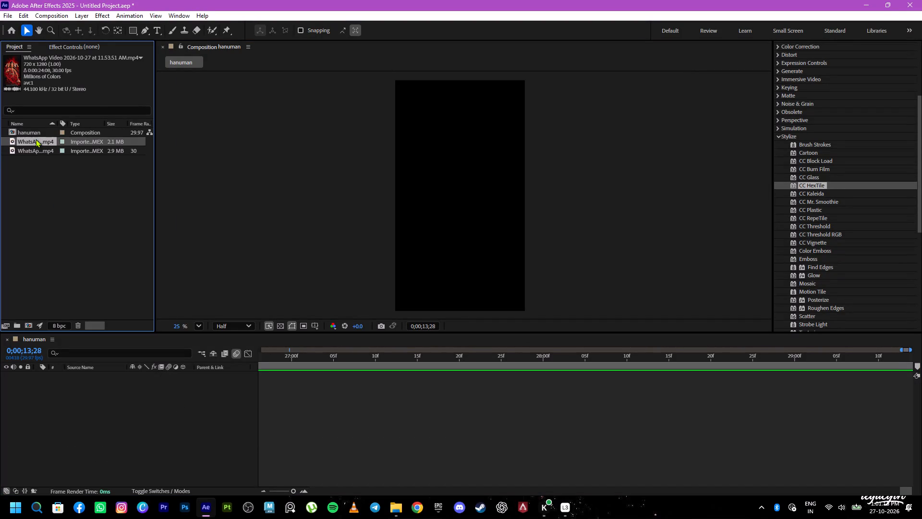
pyautogui.click(36, 150)
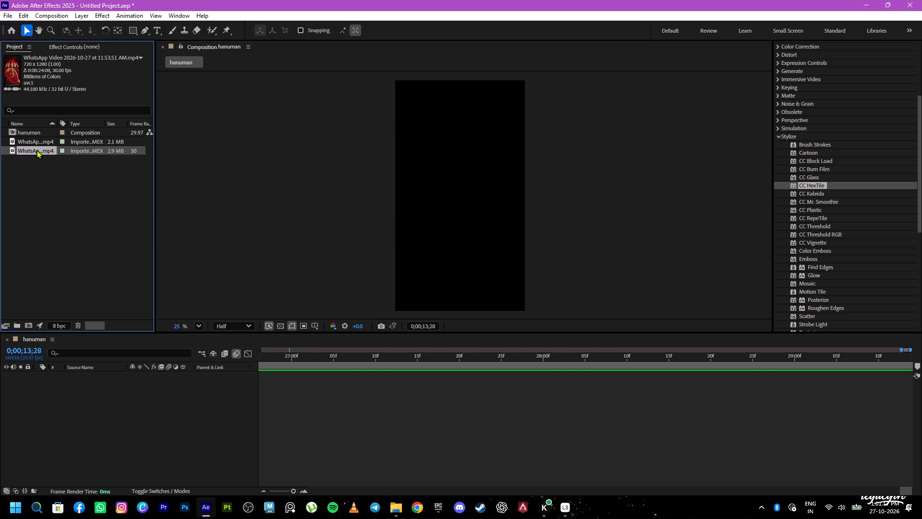
pyautogui.moveTo(36, 150); pyautogui.dragTo(60, 408)
pyautogui.moveTo(34, 152); pyautogui.dragTo(48, 445)
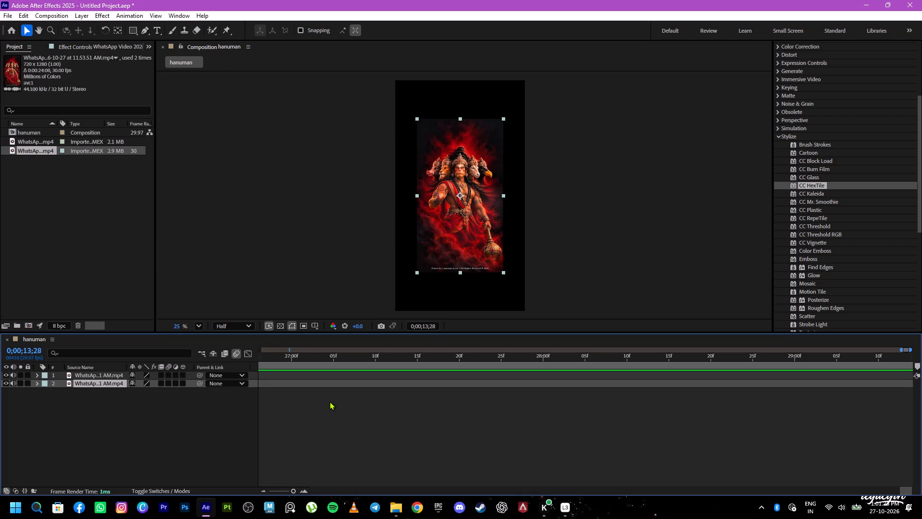
# Review the hanuman composition's settings and close them without changes.
pyautogui.hotkey('ctrl', 'k')
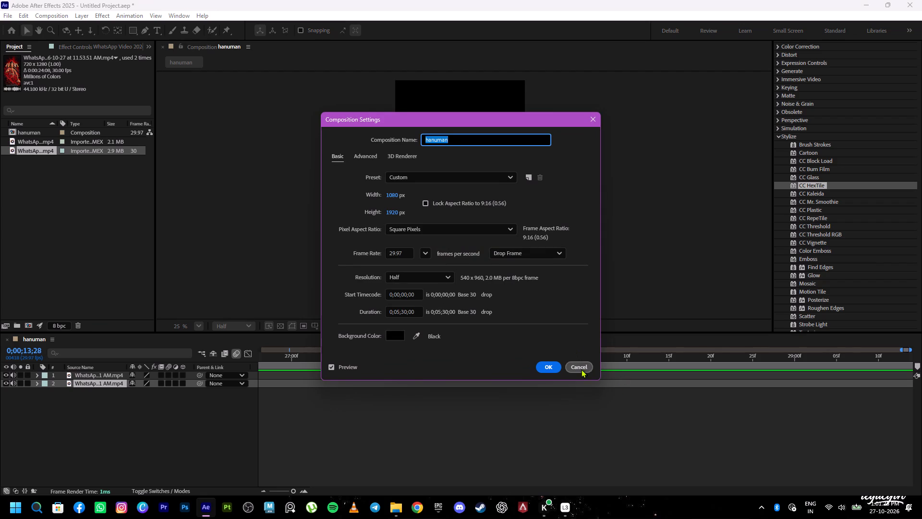
pyautogui.click(582, 369)
# Shift both WhatsApp video layers slightly earlier by the same amount, so they begin before the composition's start and end together.
pyautogui.moveTo(284, 357); pyautogui.dragTo(254, 358)
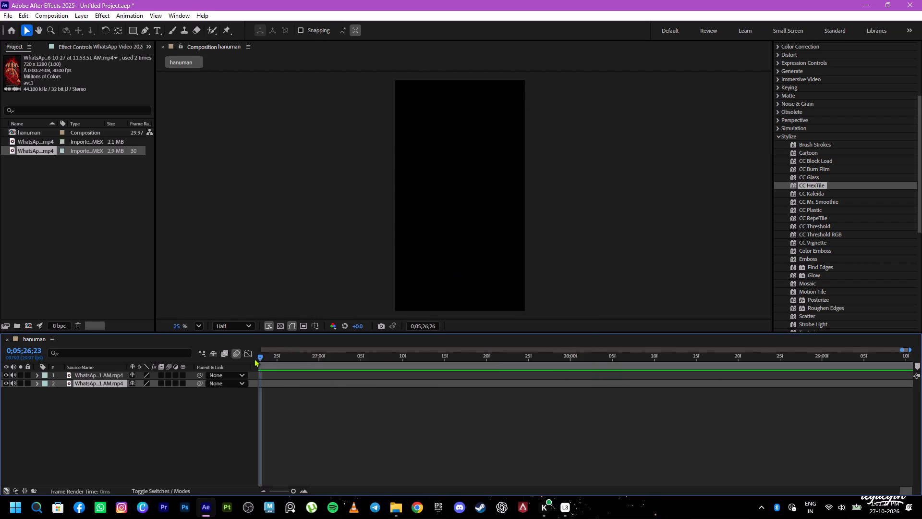
pyautogui.moveTo(254, 358); pyautogui.dragTo(521, 369)
pyautogui.keyDown('ctrl'); pyautogui.scroll(-4, 450, 415); pyautogui.keyUp('ctrl')
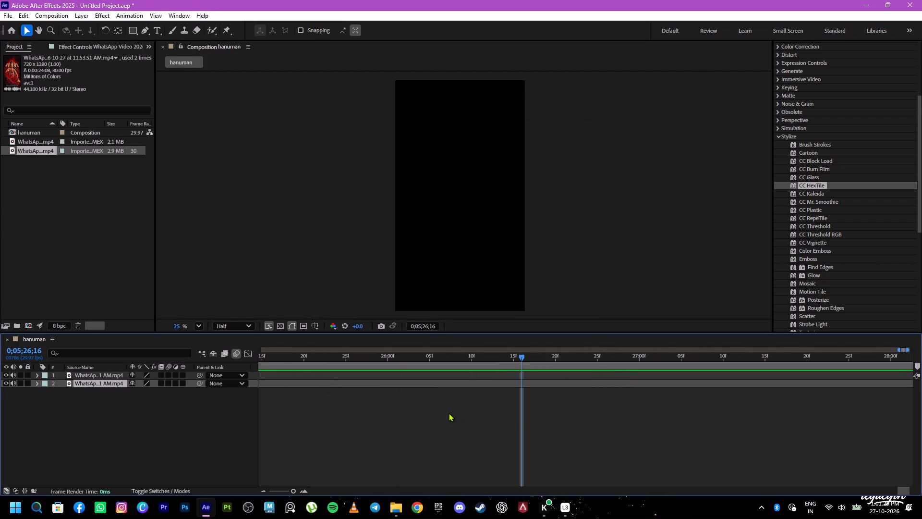
pyautogui.keyDown('alt'); pyautogui.scroll(-17, 449, 413); pyautogui.keyUp('alt')
pyautogui.keyDown('alt'); pyautogui.scroll(-6, 448, 411); pyautogui.keyUp('alt')
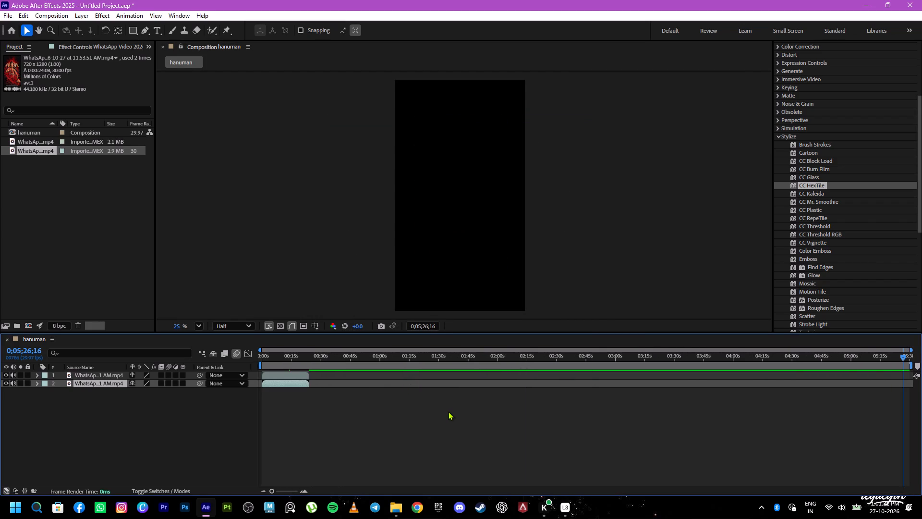
pyautogui.moveTo(286, 384); pyautogui.dragTo(279, 383)
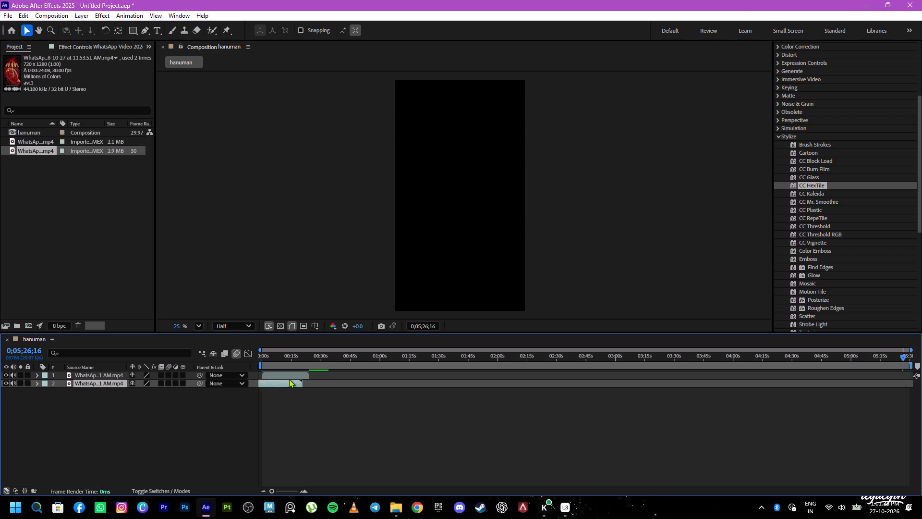
pyautogui.moveTo(295, 372); pyautogui.dragTo(288, 374)
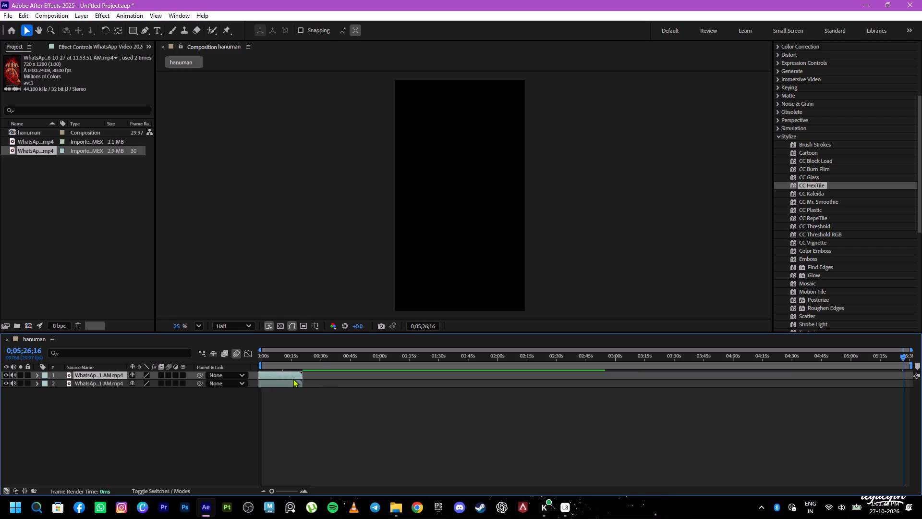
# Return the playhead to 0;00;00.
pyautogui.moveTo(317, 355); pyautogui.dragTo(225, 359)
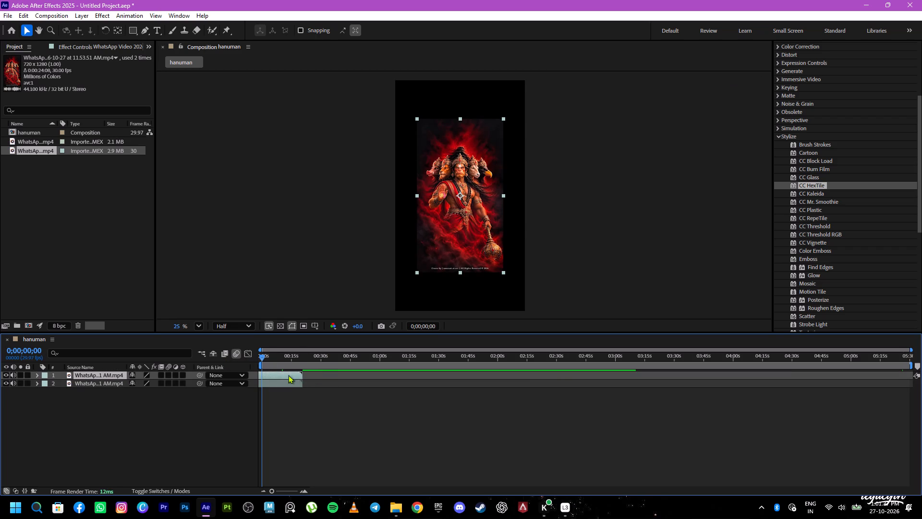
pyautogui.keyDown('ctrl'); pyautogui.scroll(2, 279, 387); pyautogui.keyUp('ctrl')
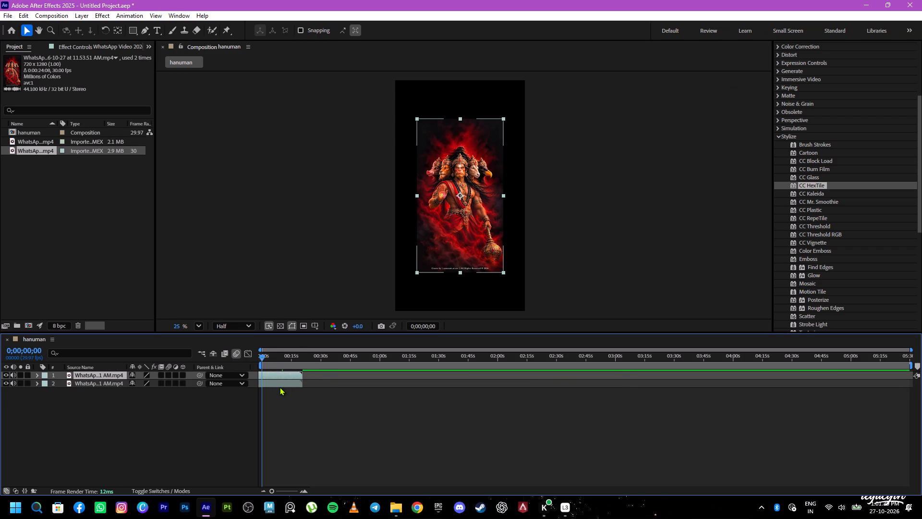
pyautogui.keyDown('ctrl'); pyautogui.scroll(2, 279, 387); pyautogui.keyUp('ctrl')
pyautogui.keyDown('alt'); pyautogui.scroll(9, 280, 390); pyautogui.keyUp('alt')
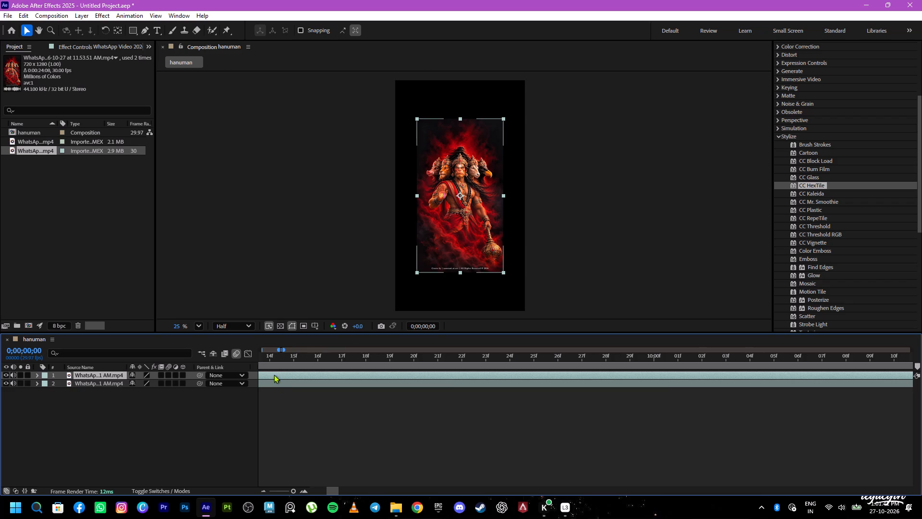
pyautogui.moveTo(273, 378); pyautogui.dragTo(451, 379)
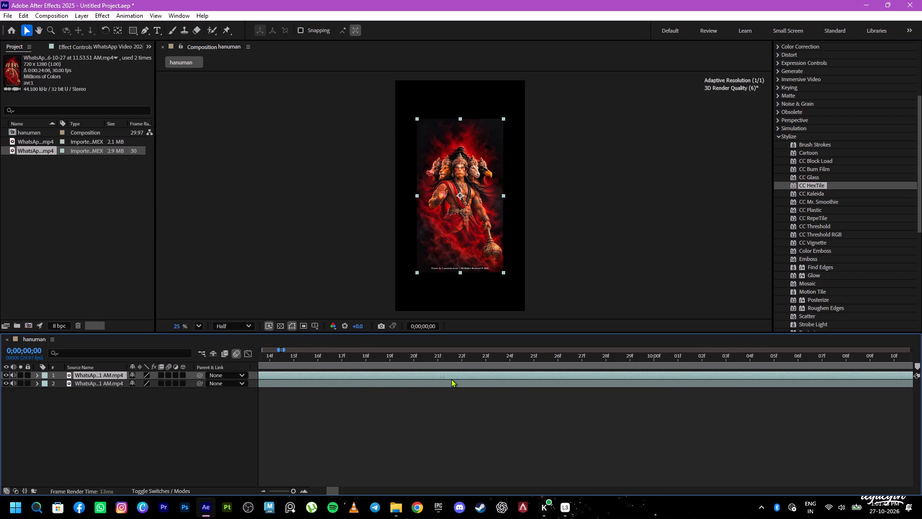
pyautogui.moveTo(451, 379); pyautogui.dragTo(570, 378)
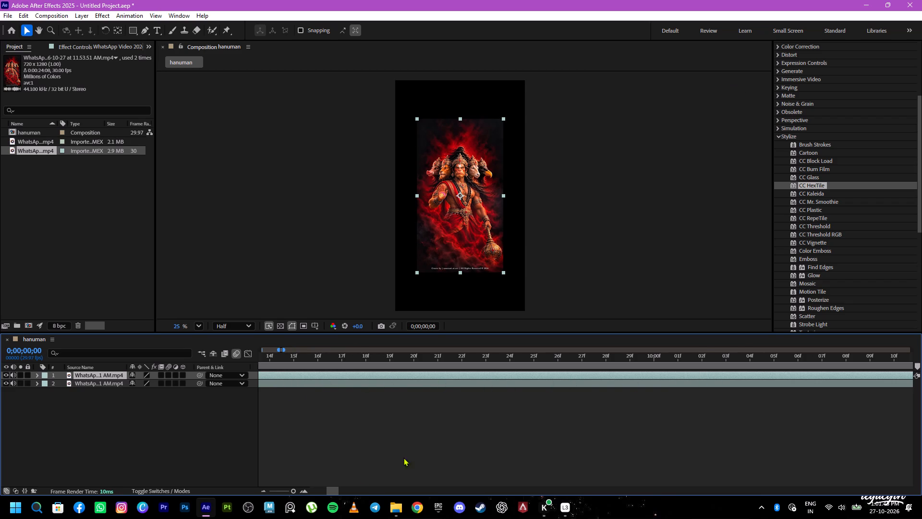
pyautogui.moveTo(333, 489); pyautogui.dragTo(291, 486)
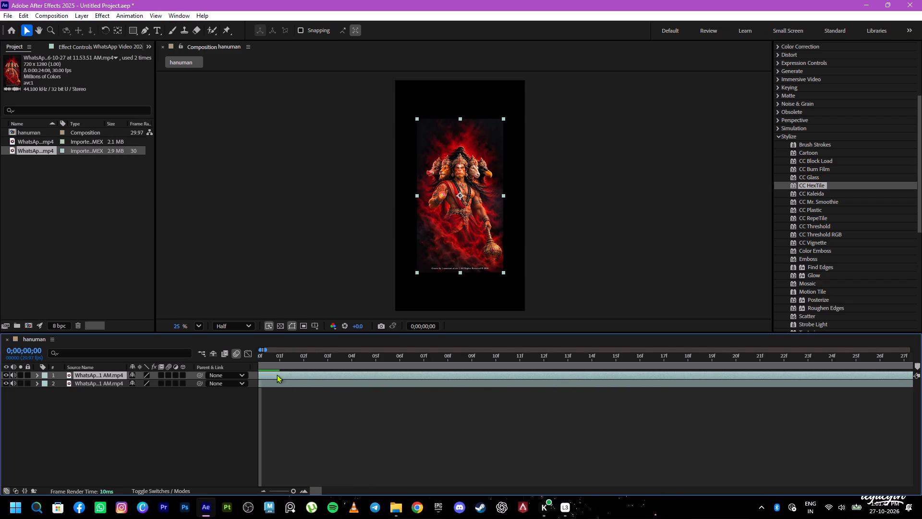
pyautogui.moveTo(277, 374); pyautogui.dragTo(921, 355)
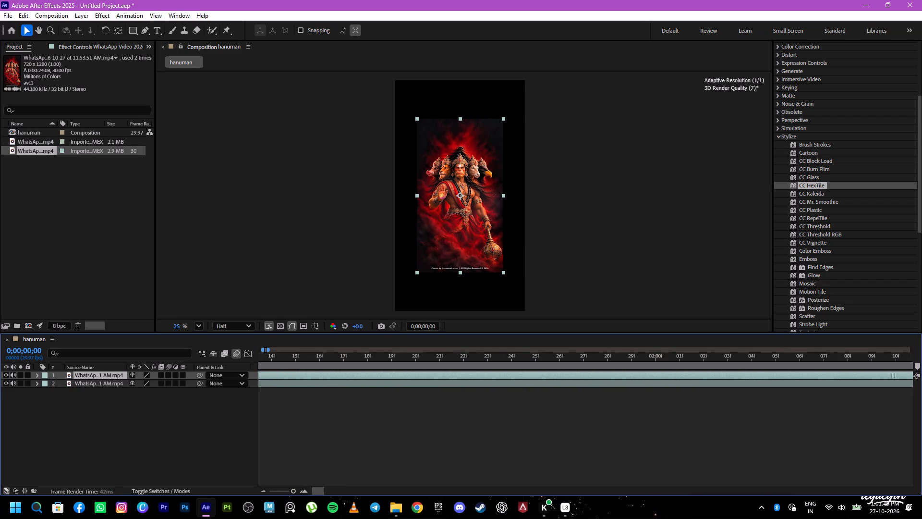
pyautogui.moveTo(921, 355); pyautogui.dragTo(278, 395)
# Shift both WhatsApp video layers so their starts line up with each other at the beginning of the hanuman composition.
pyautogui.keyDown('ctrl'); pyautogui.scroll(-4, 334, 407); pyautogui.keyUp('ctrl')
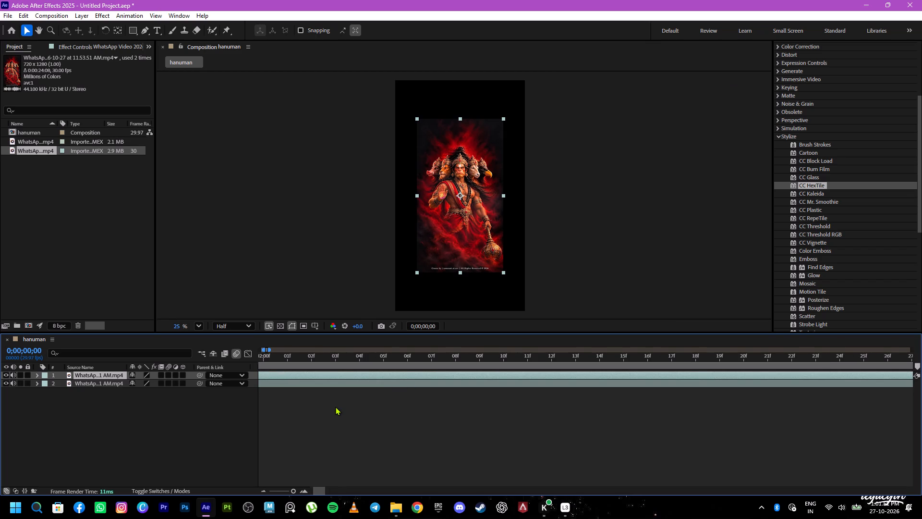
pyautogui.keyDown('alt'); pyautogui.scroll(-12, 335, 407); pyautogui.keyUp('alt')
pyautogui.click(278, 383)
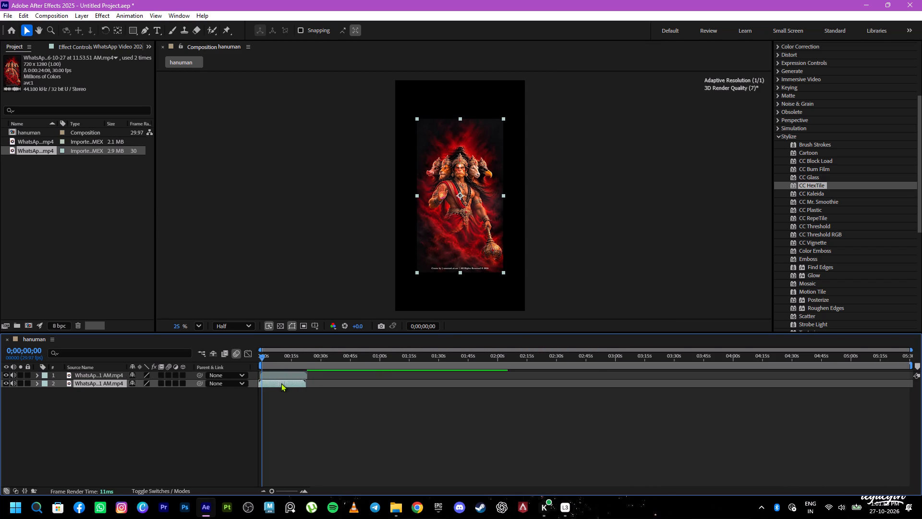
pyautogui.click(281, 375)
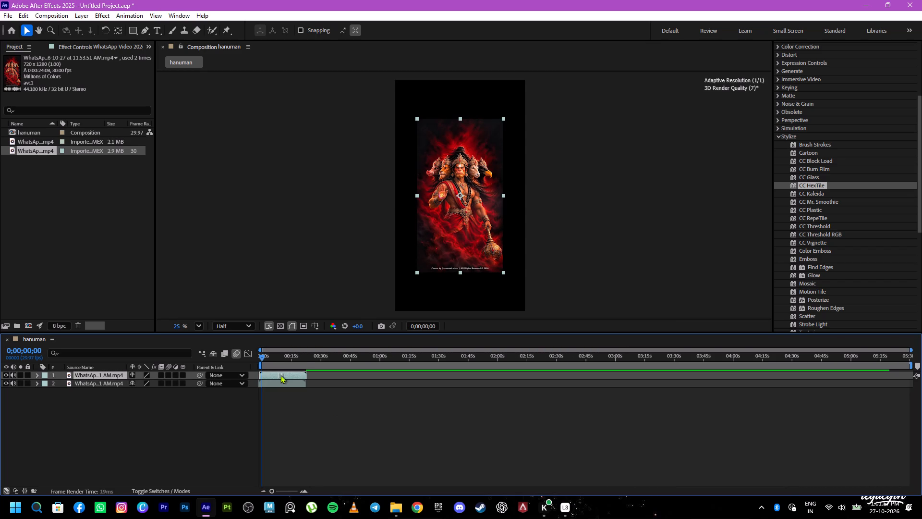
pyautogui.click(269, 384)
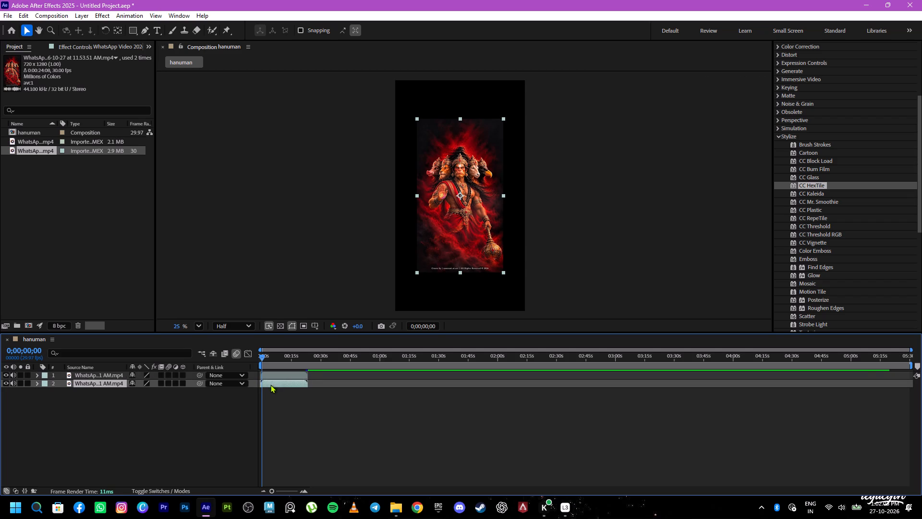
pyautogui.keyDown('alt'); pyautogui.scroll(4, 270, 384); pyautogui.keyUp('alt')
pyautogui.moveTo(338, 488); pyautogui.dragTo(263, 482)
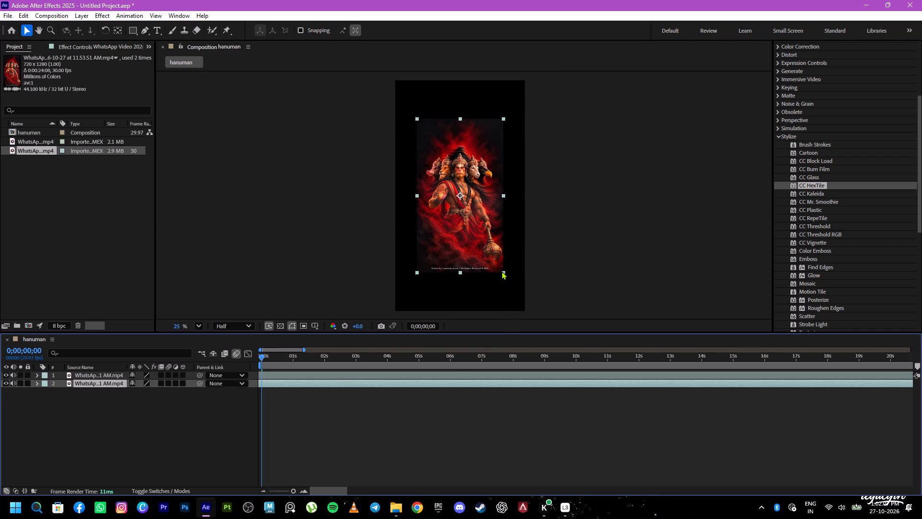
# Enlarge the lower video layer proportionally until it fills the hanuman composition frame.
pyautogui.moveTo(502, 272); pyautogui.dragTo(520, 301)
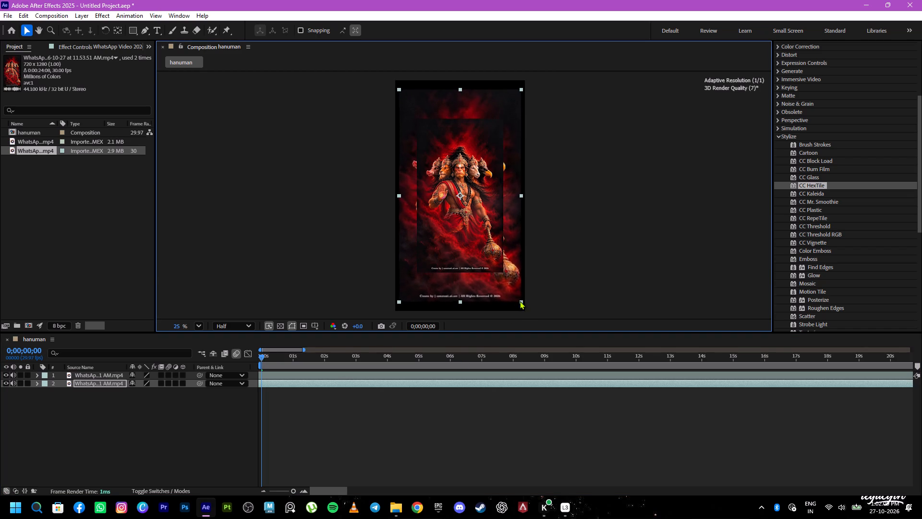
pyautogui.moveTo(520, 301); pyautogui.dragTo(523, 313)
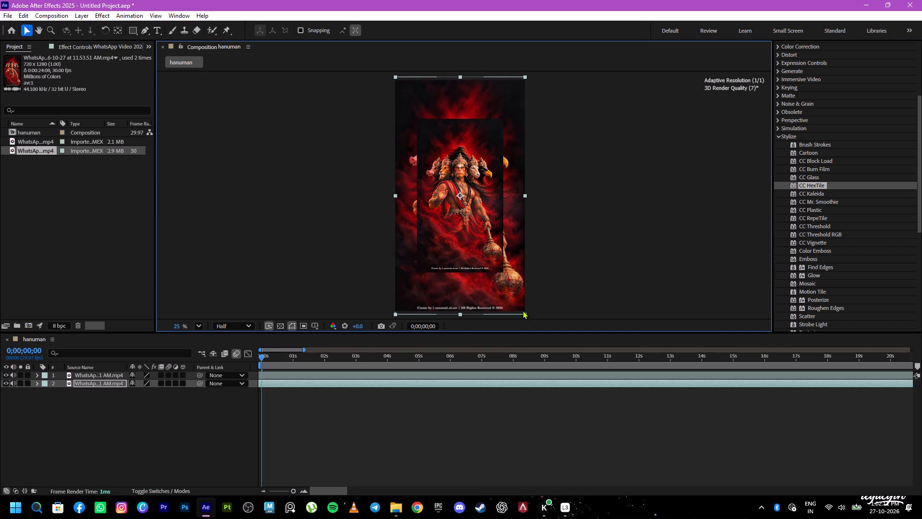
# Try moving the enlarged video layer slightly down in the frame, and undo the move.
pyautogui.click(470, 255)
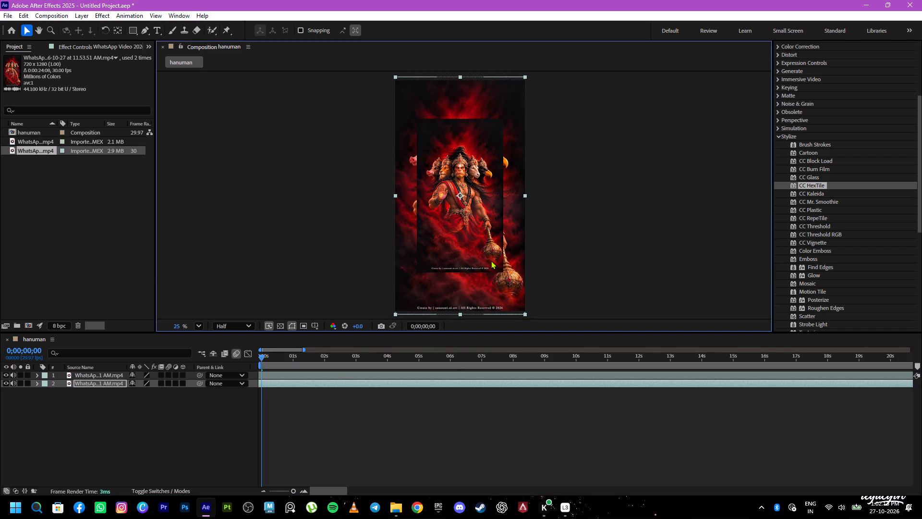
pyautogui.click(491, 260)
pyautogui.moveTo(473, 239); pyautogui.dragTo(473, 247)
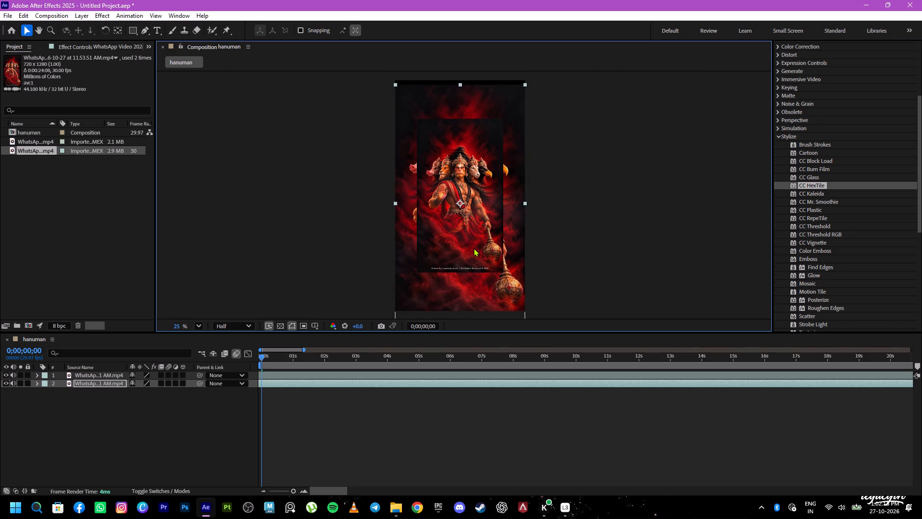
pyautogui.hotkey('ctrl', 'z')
# Preview the hanuman composition from 0;00;00;00 past the end of both video layers.
pyautogui.press('space')
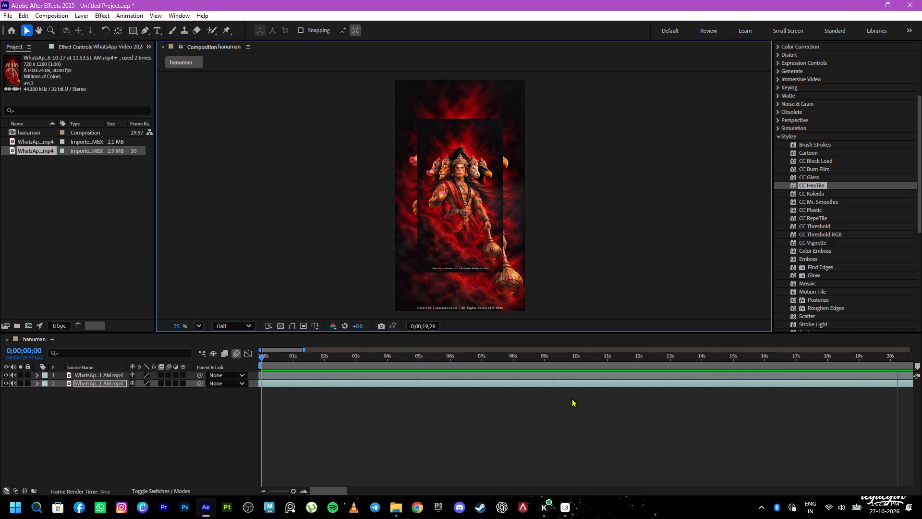
pyautogui.keyDown('alt'); pyautogui.scroll(-3, 572, 393); pyautogui.keyUp('alt')
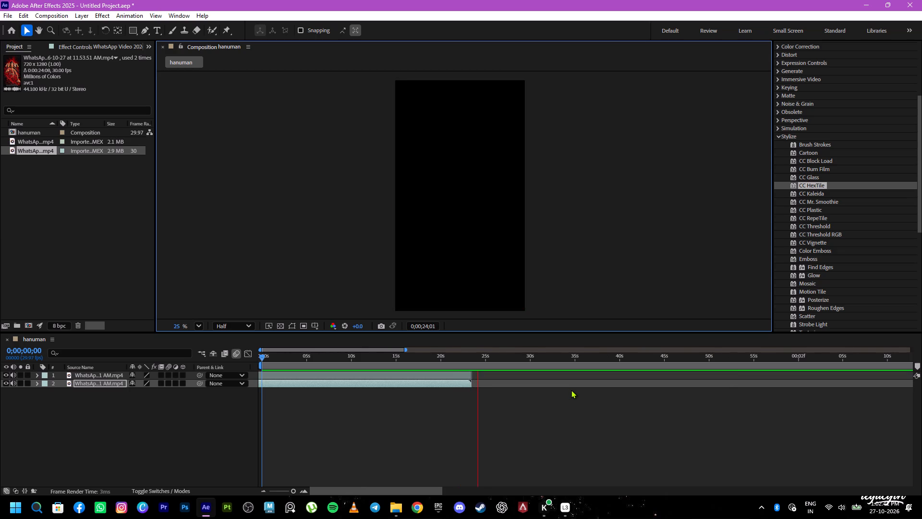
pyautogui.keyDown('alt'); pyautogui.scroll(-7, 562, 409); pyautogui.keyUp('alt')
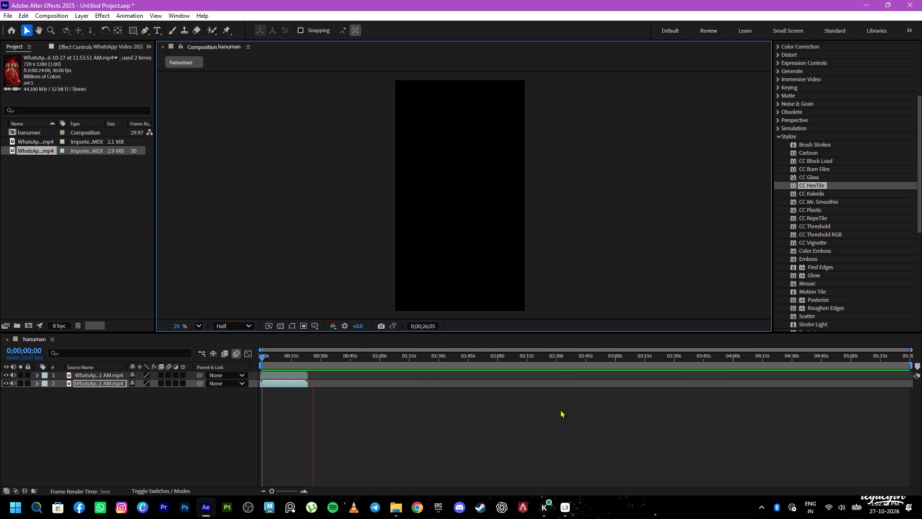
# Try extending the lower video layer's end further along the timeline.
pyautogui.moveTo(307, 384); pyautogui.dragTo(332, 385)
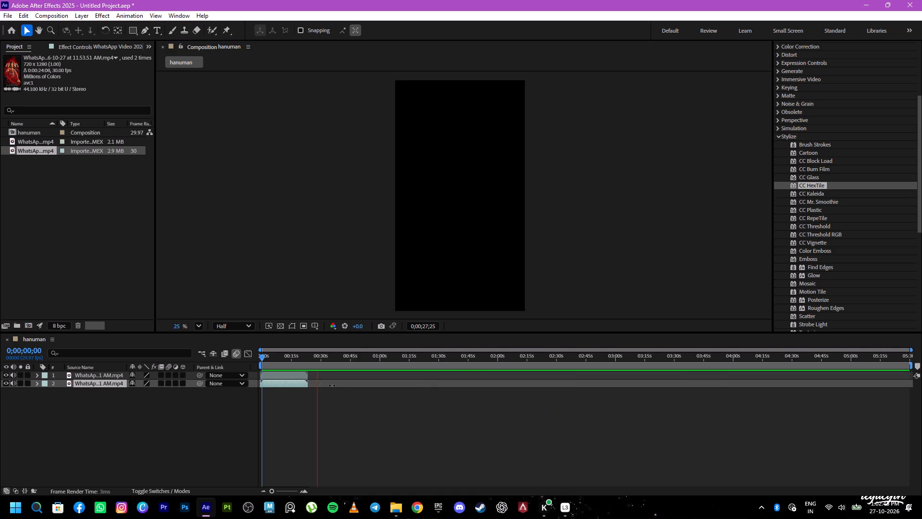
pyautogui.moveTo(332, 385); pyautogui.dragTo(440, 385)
# Delete both WhatsApp video layers from the hanuman composition and return the playhead to 0;00;00;00.
pyautogui.moveTo(304, 421); pyautogui.dragTo(283, 377)
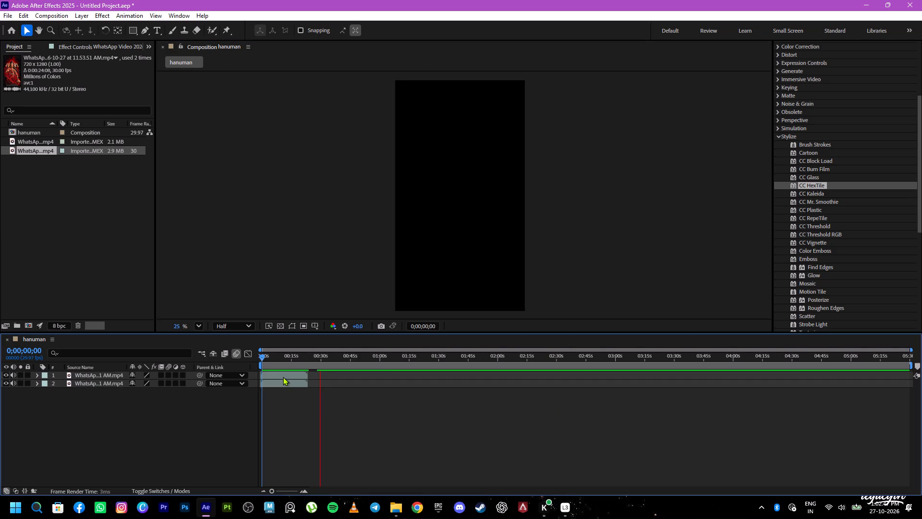
pyautogui.moveTo(370, 405); pyautogui.dragTo(265, 396)
pyautogui.click(214, 396)
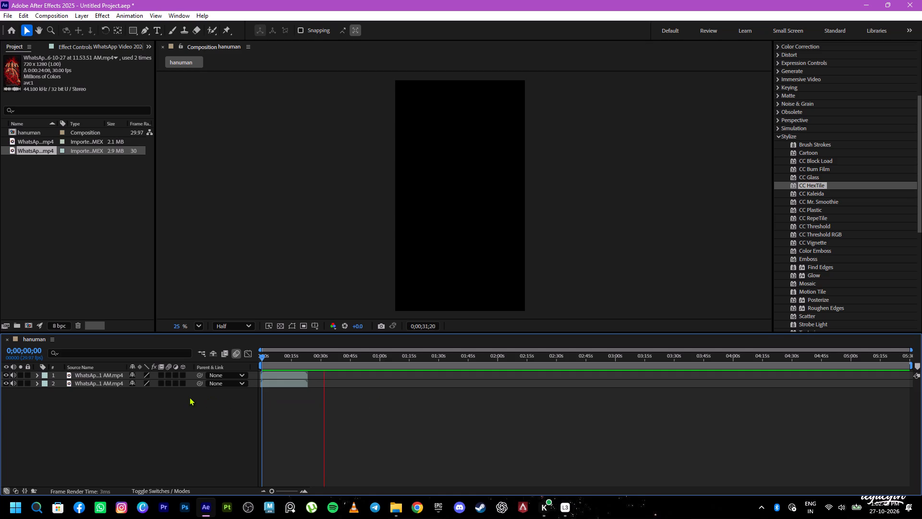
pyautogui.moveTo(188, 397); pyautogui.dragTo(177, 374)
pyautogui.press('Delete')
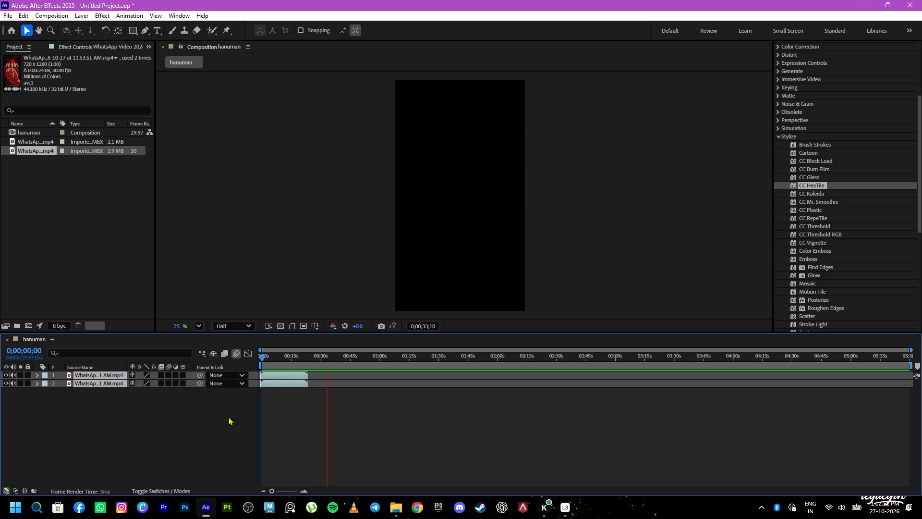
pyautogui.moveTo(331, 357); pyautogui.dragTo(280, 360)
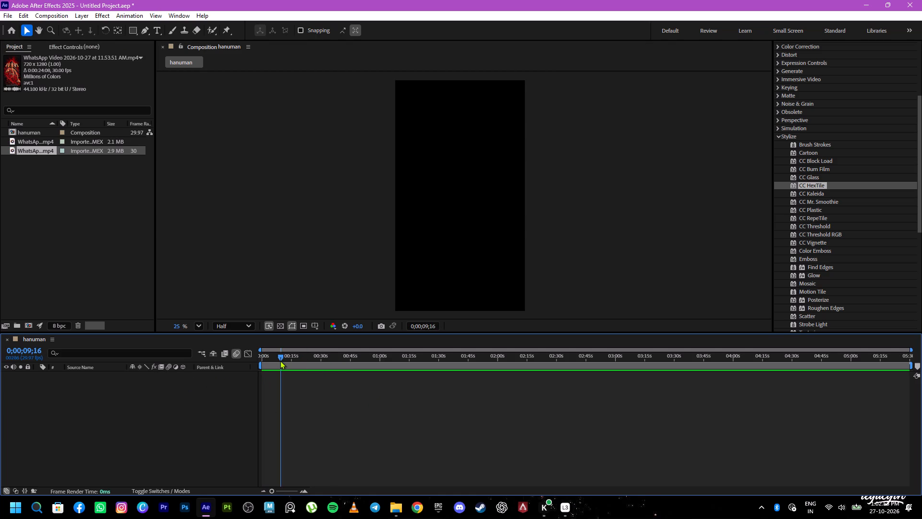
pyautogui.moveTo(279, 360); pyautogui.dragTo(242, 363)
# Delete both WhatsApp video clips from the project, keeping only the hanuman composition.
pyautogui.moveTo(50, 157); pyautogui.dragTo(44, 141)
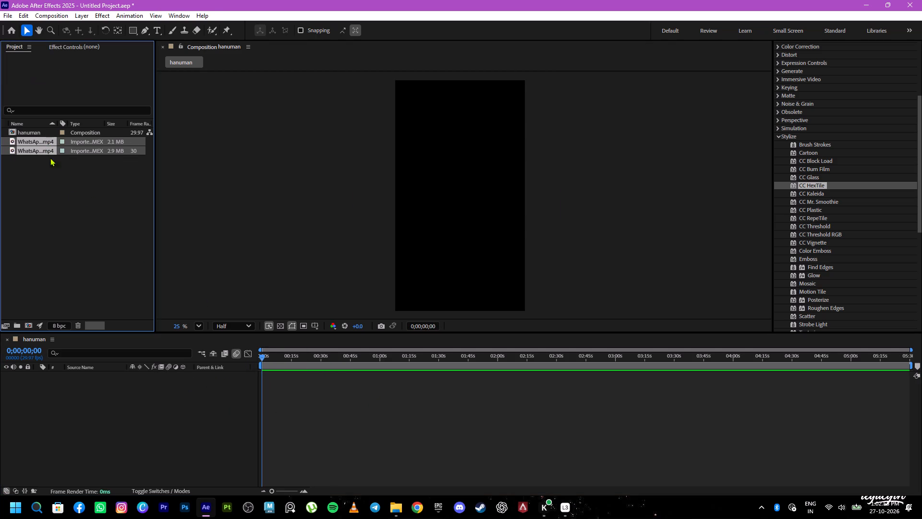
pyautogui.press('Delete')
pyautogui.click(505, 286)
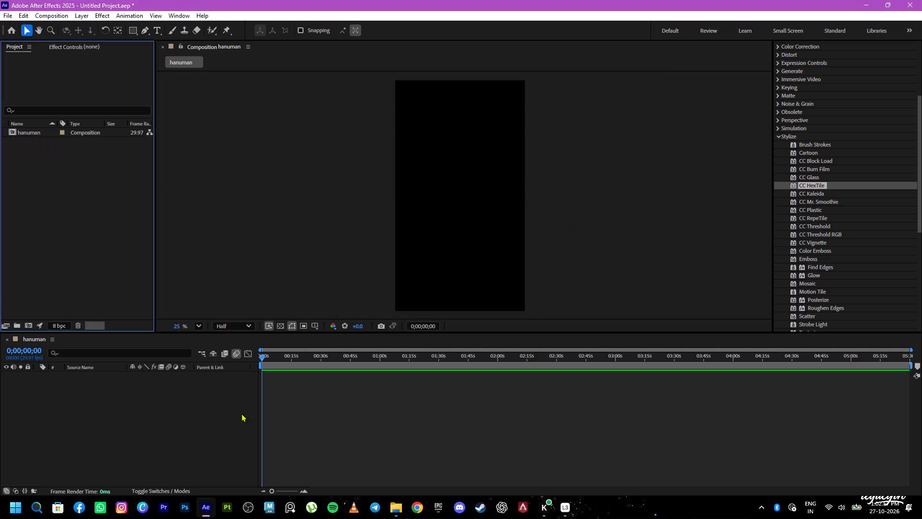